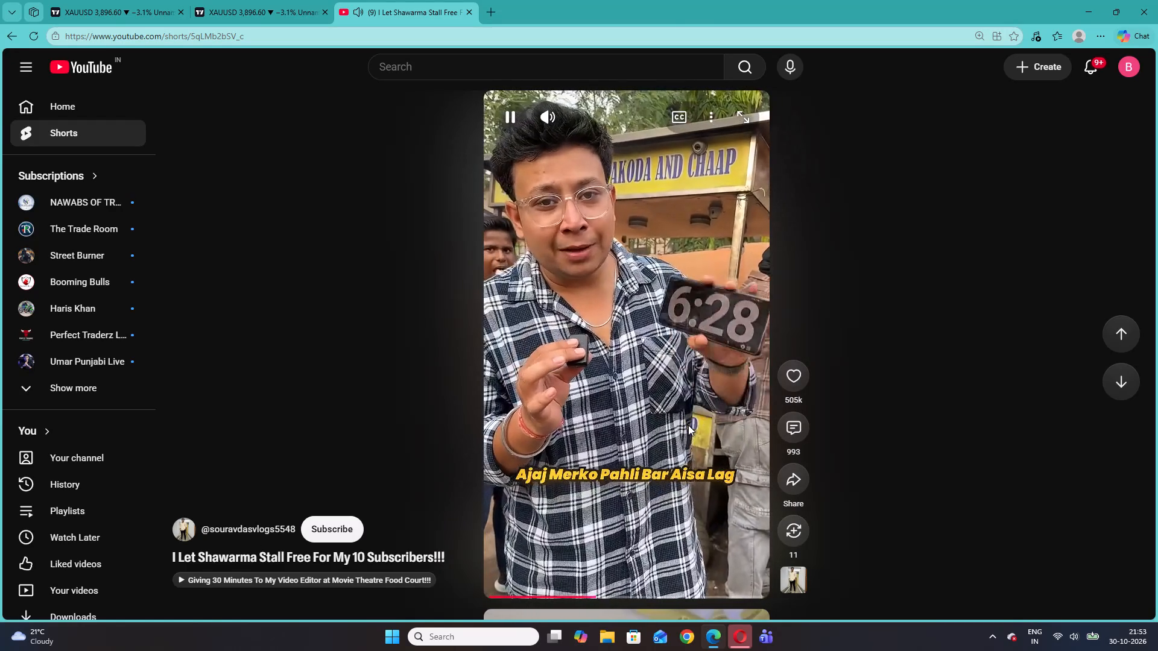
Reload the second XAUUSD chart tab, then reset and adjust its view to examine the recent one-minute candles.
left_click(238, 0)
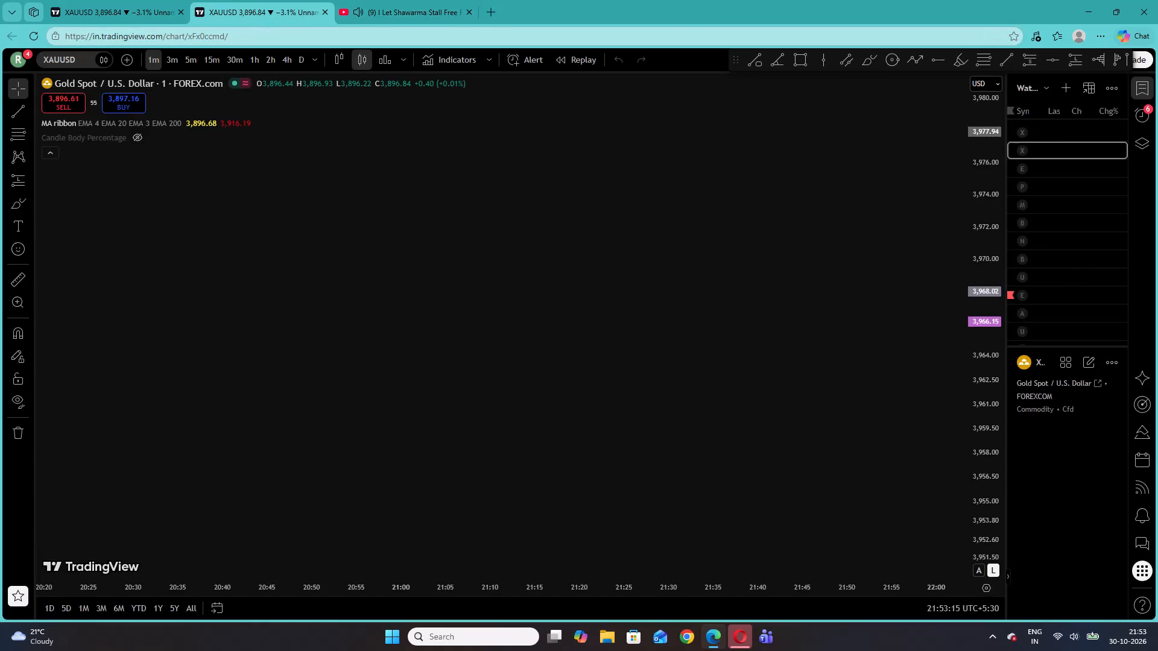
left_click(138, 0)
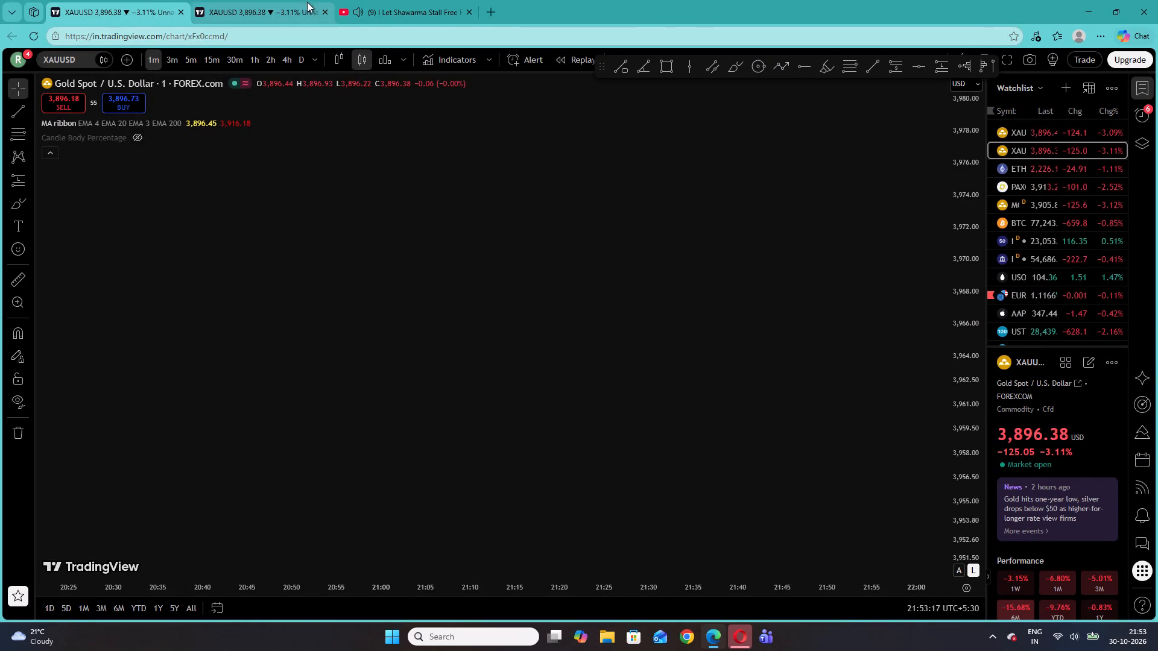
left_click(307, 2)
left_click(42, 36)
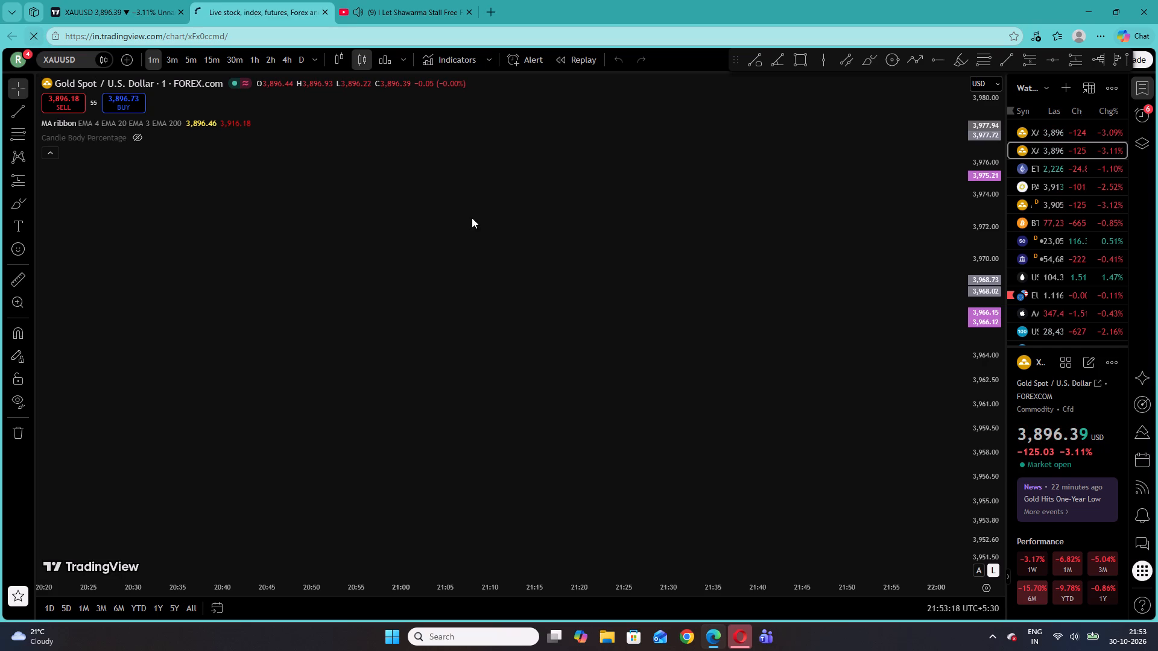
right_click(523, 203)
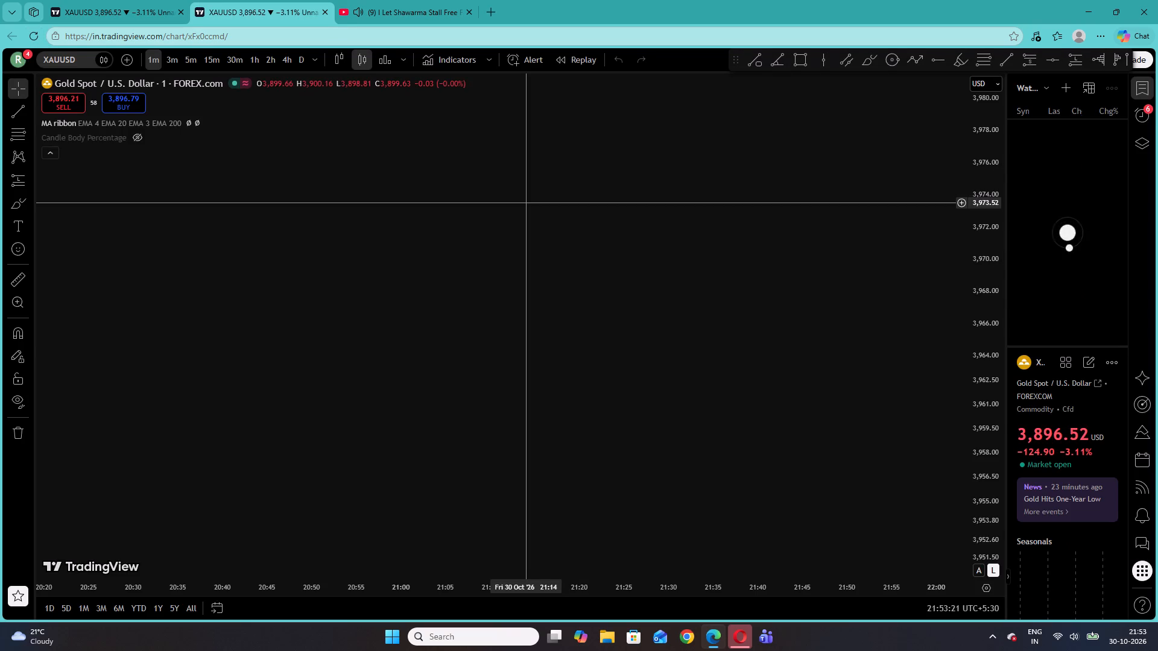
left_click(536, 206)
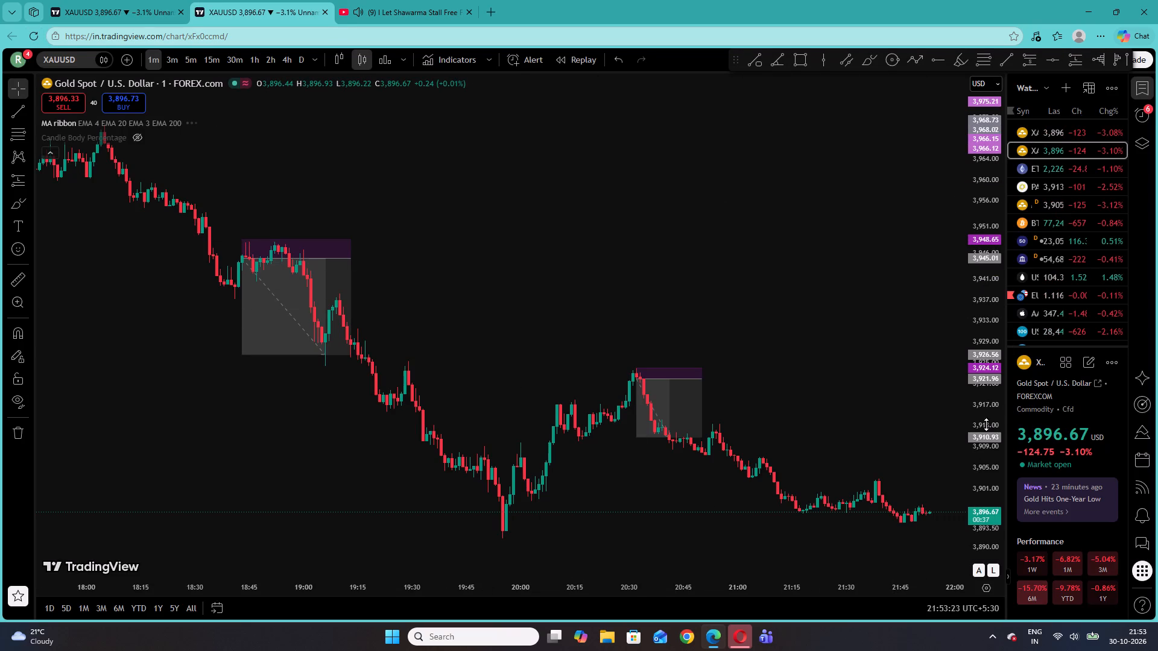
left_click_drag(976, 431, 949, 344)
left_click_drag(911, 397, 552, 216)
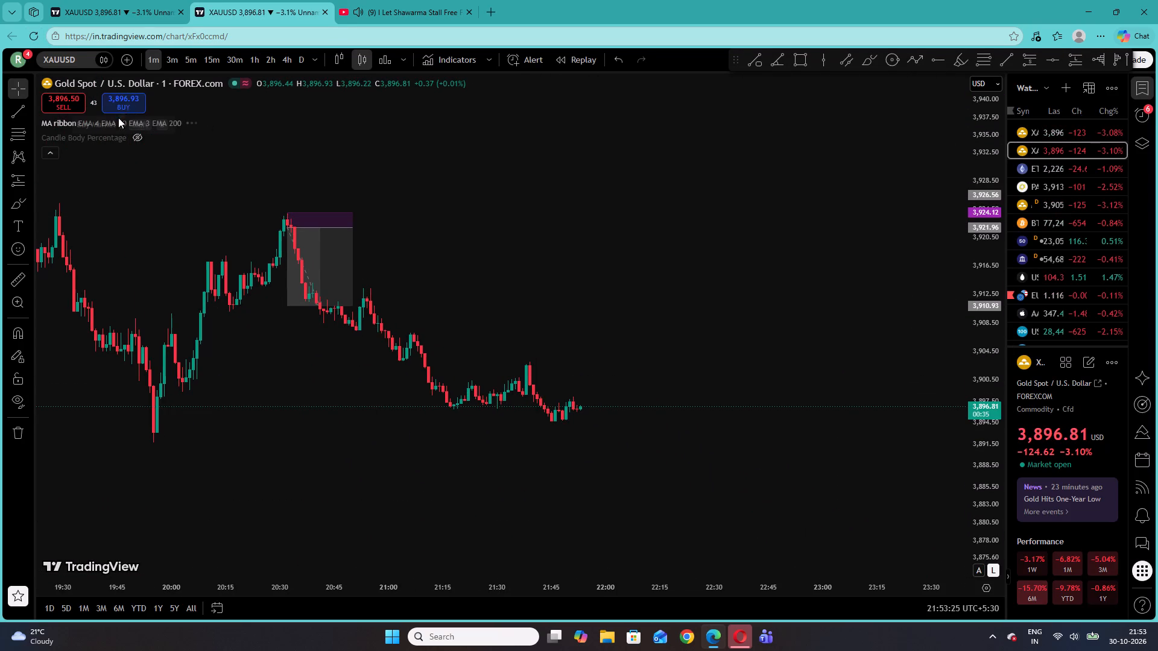
Reload the XAUUSD chart page once more, leaving the current page without saving changes.
double_click(194, 120)
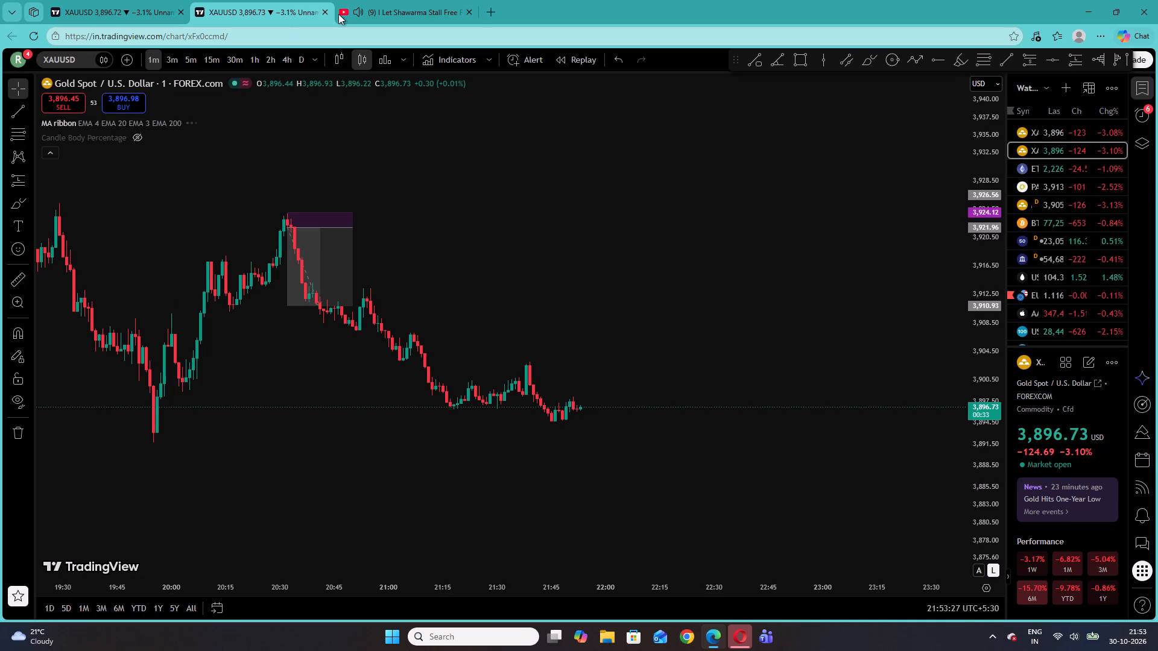
left_click(33, 34)
left_click_drag(638, 126, 638, 119)
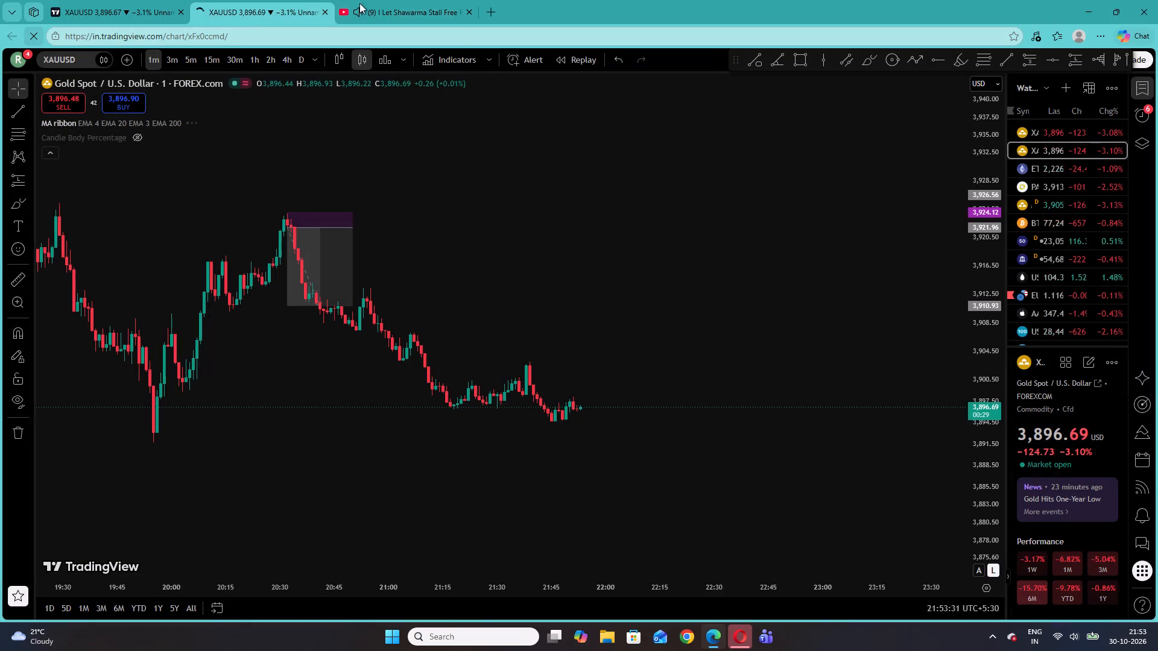
Return to YouTube Shorts and watch the shawarma stall Short.
left_click(391, 9)
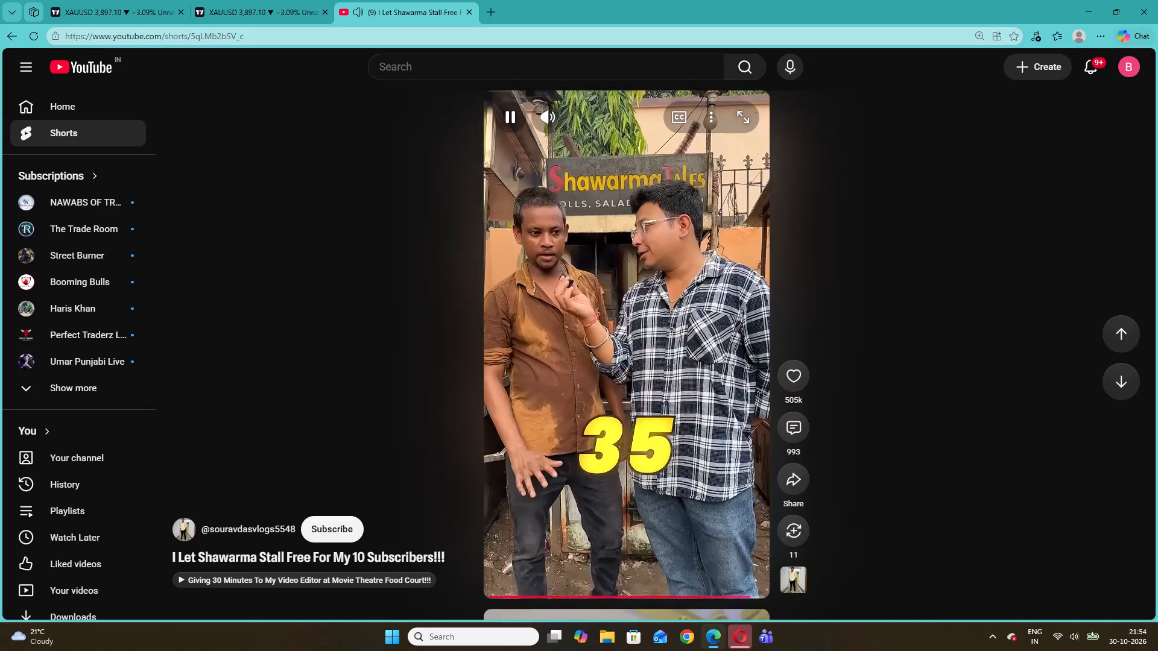
left_click(683, 333)
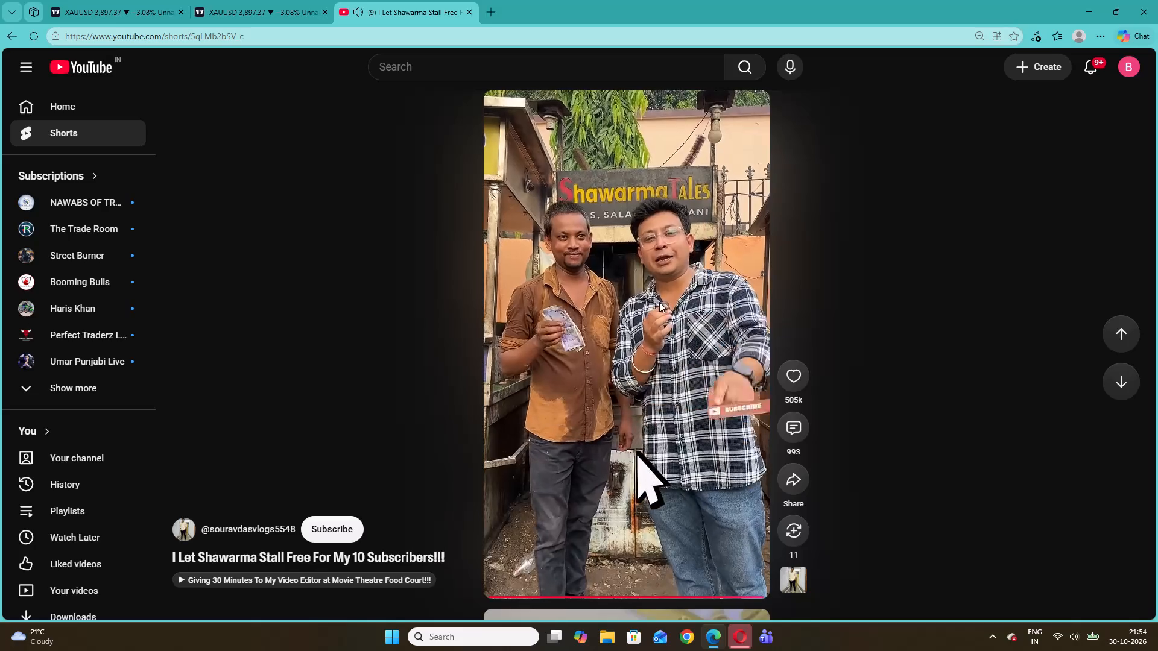
left_click(653, 298)
Advance to the next Short, look at its comments and close them.
scroll(657, 292, "down", 3)
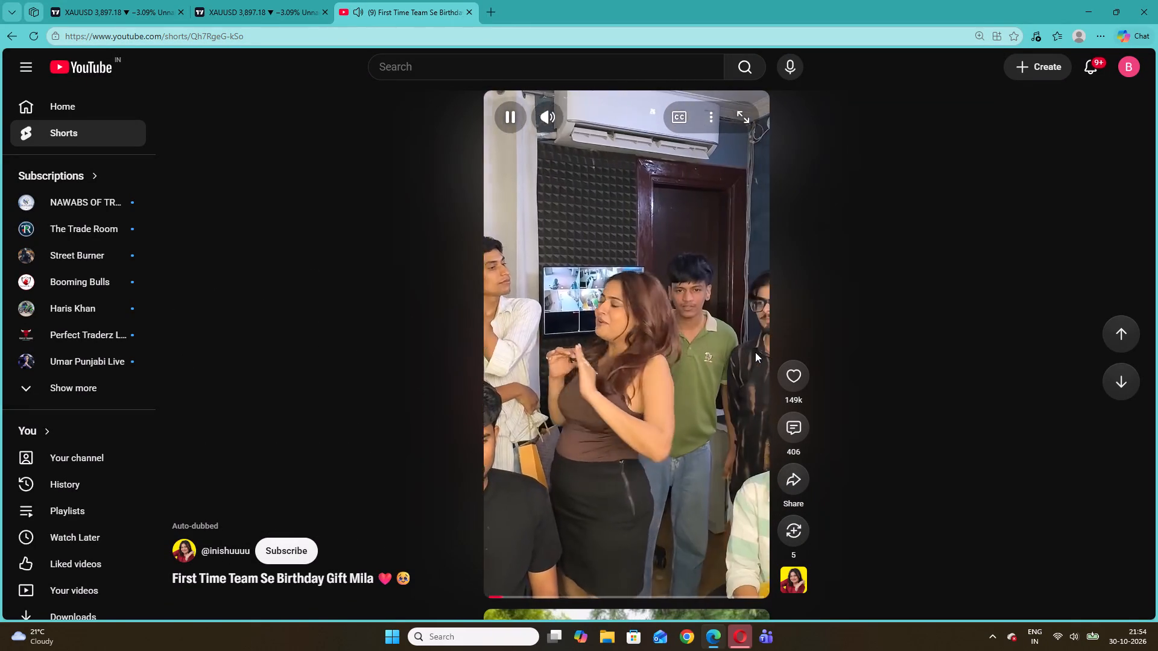
left_click(782, 433)
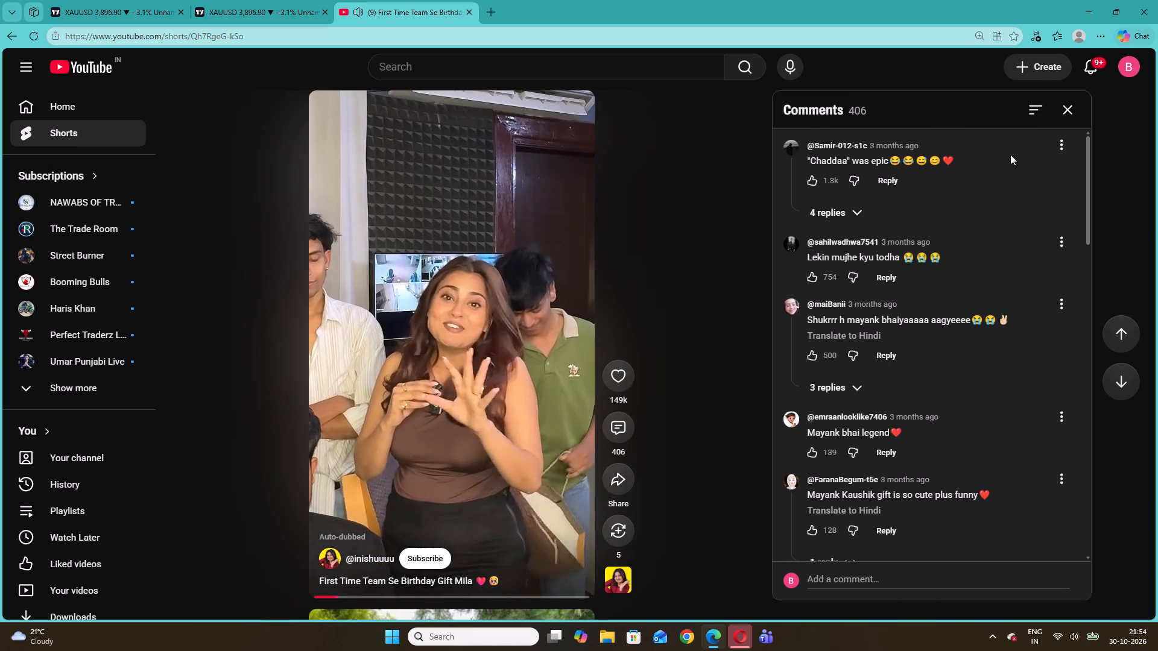
left_click(1065, 111)
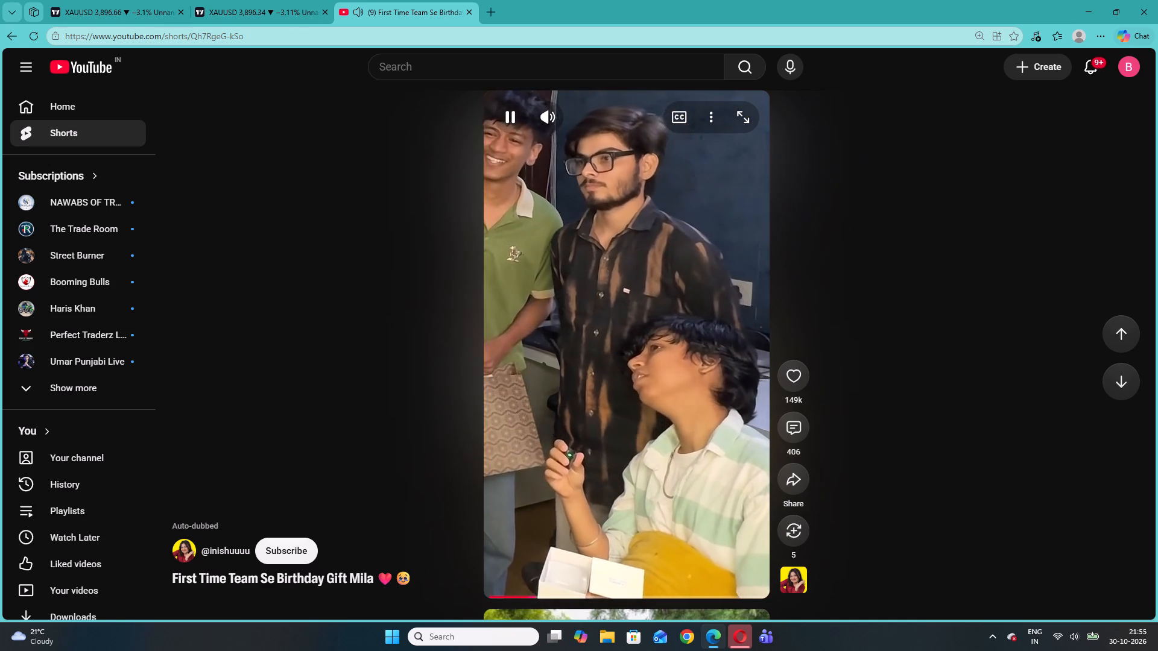
Skip to the following Short, view its comments and close them.
scroll(679, 301, "down", 2)
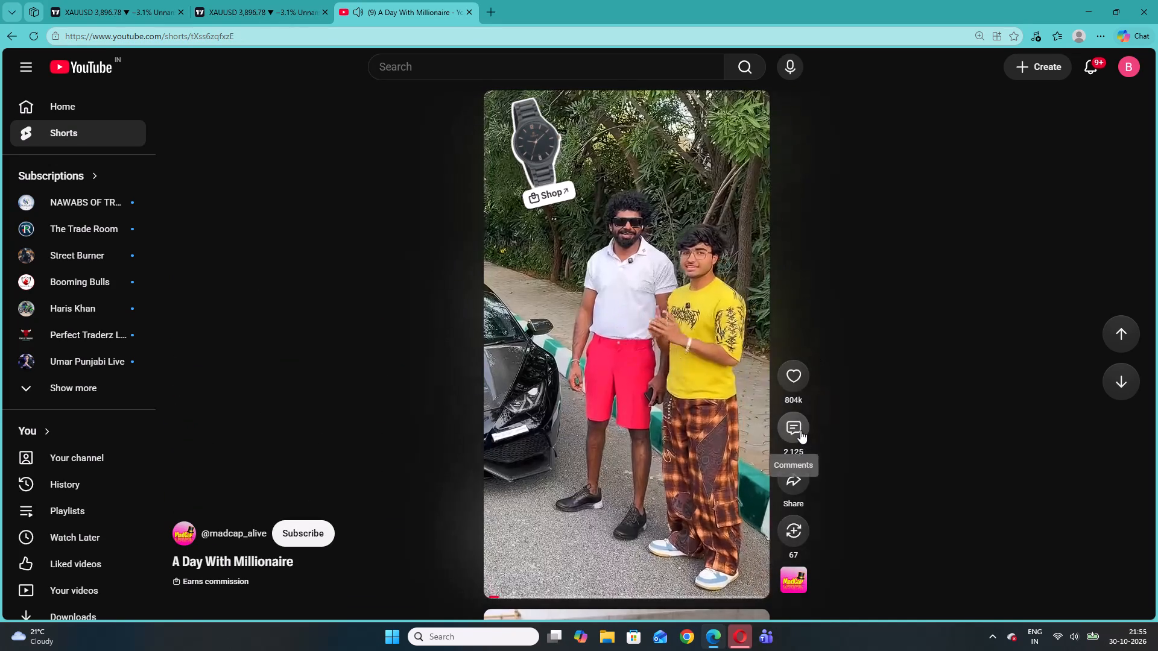
left_click(800, 430)
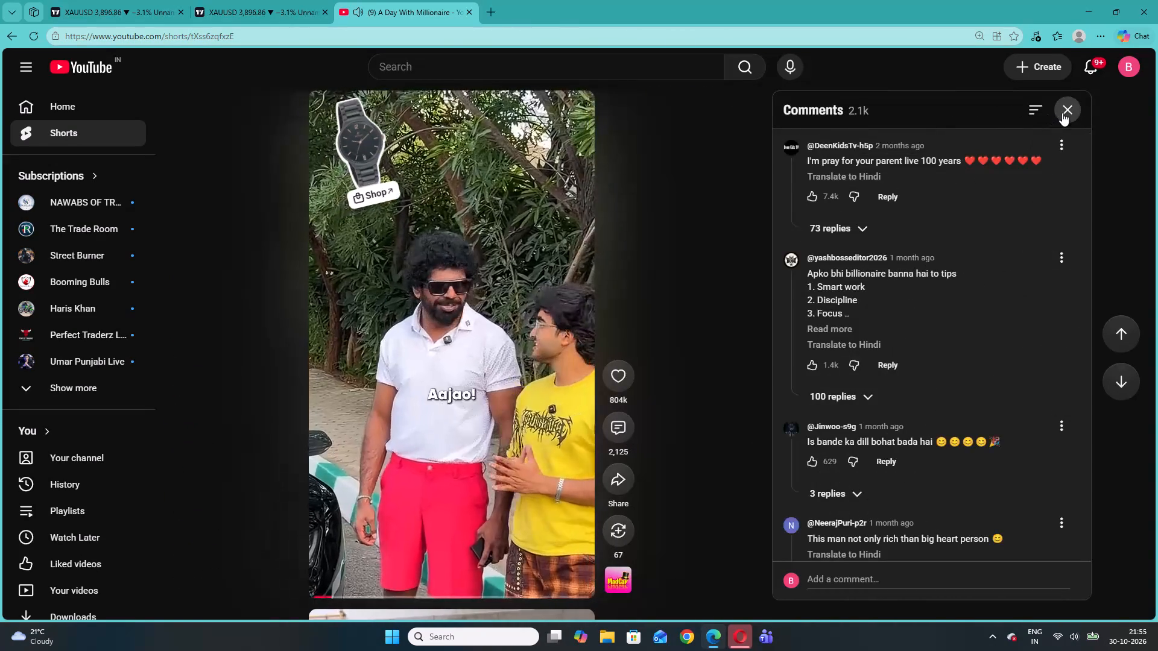
left_click(1062, 113)
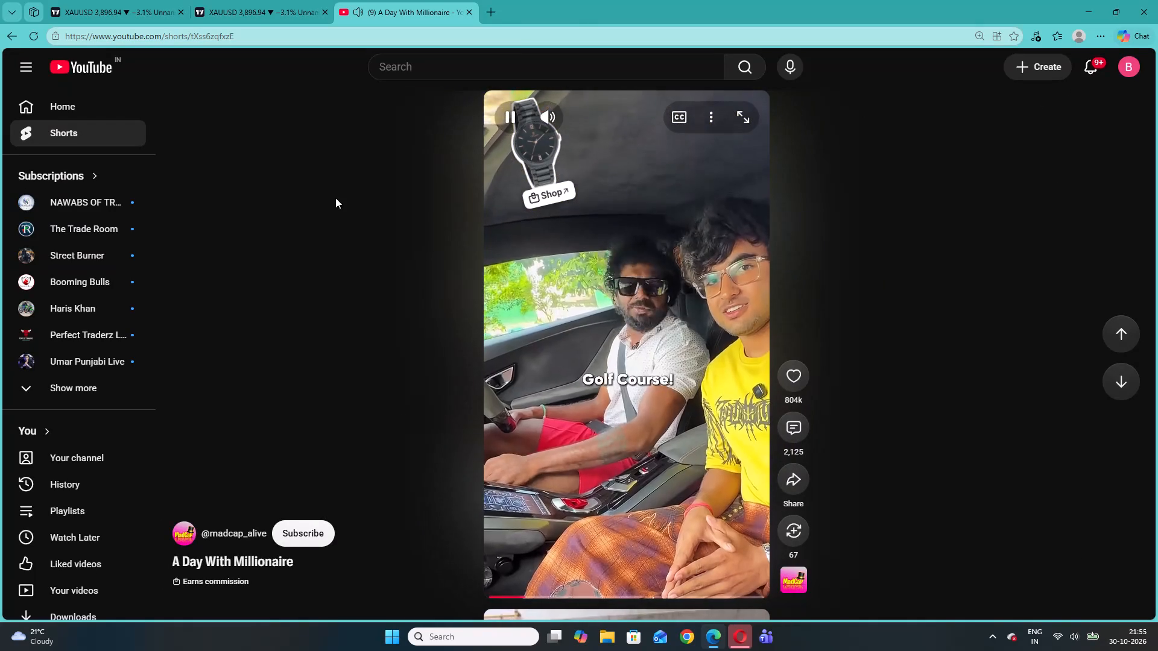
Check both XAUUSD chart tabs, then return to watching the "A Day With Millionaire" Short.
left_click(160, 5)
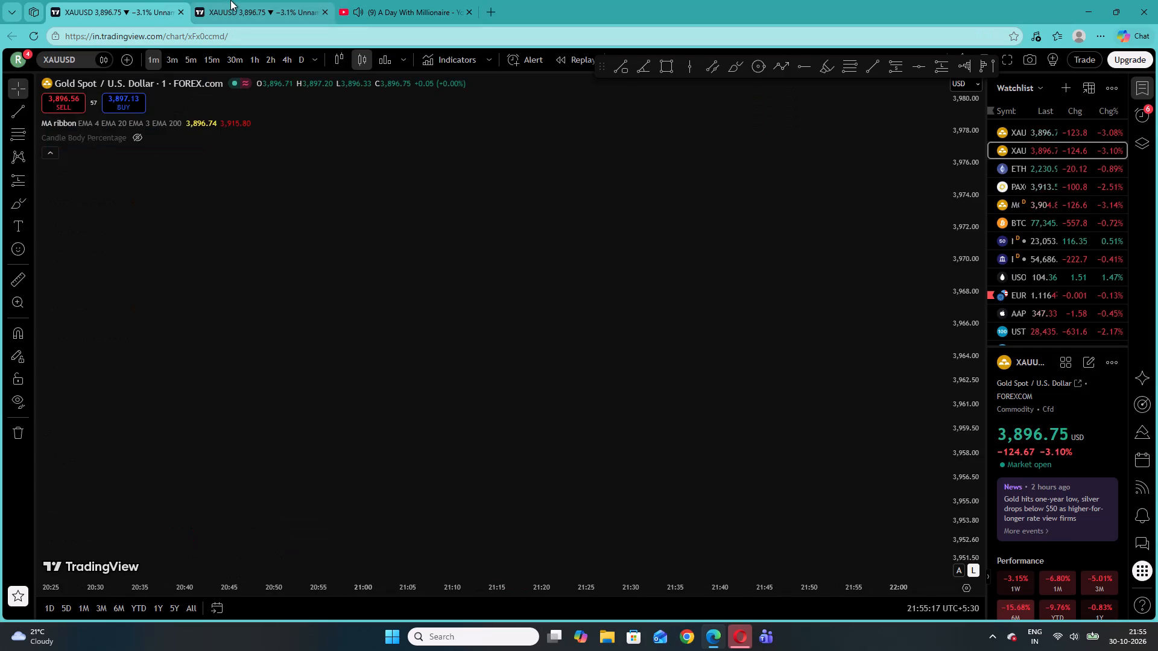
left_click(230, 0)
left_click(411, 0)
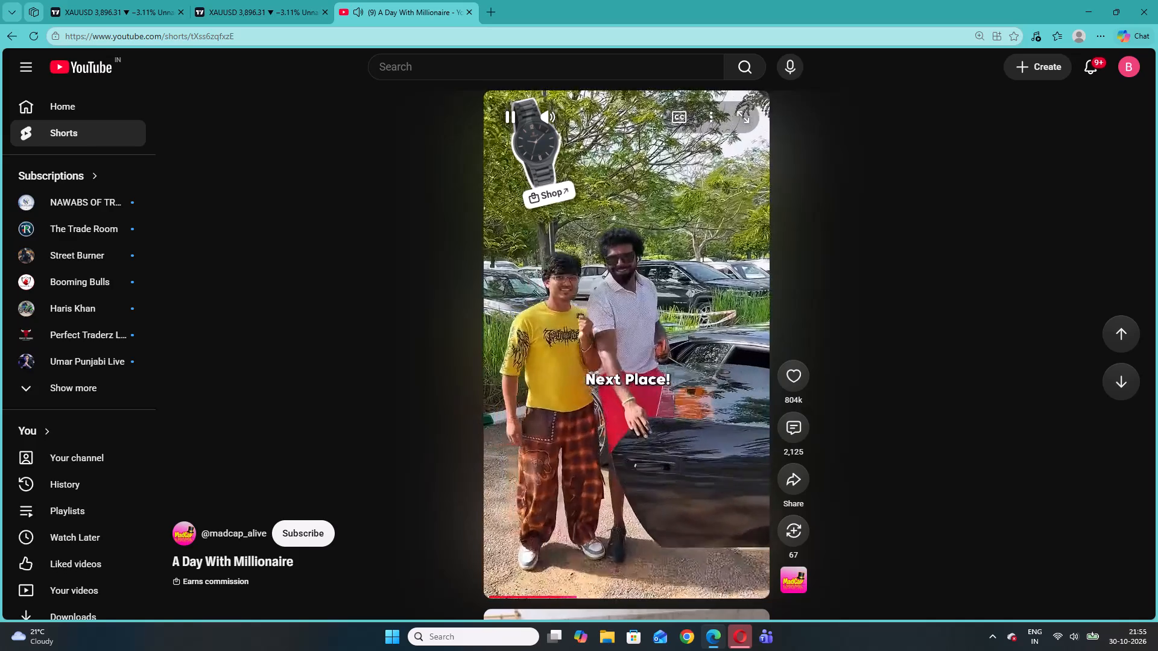
left_click(647, 374)
left_click(647, 374)
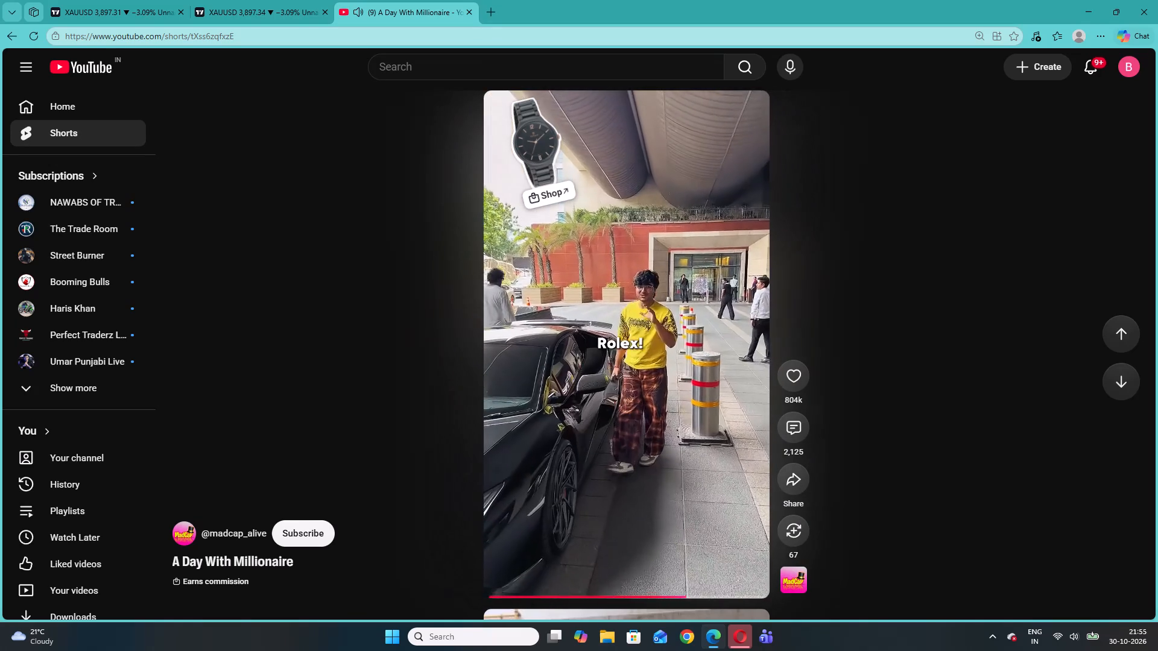
Advance to the Short after "A Day With Millionaire", look at its comments and close them.
scroll(601, 353, "down", 9)
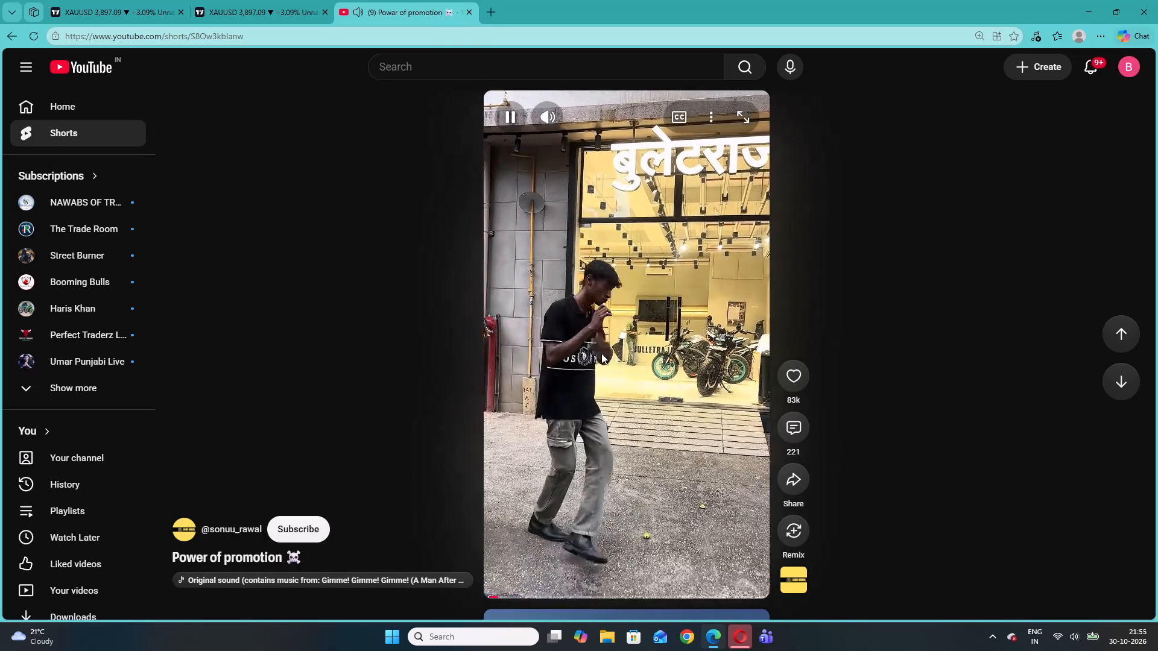
left_click(797, 442)
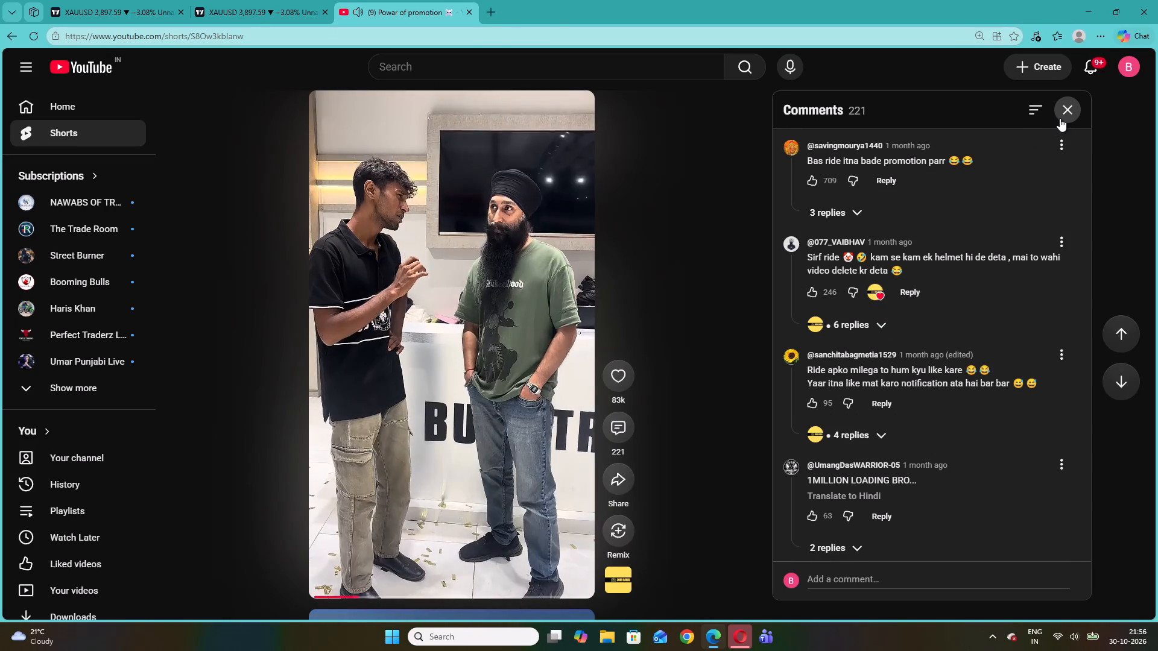
left_click(1060, 118)
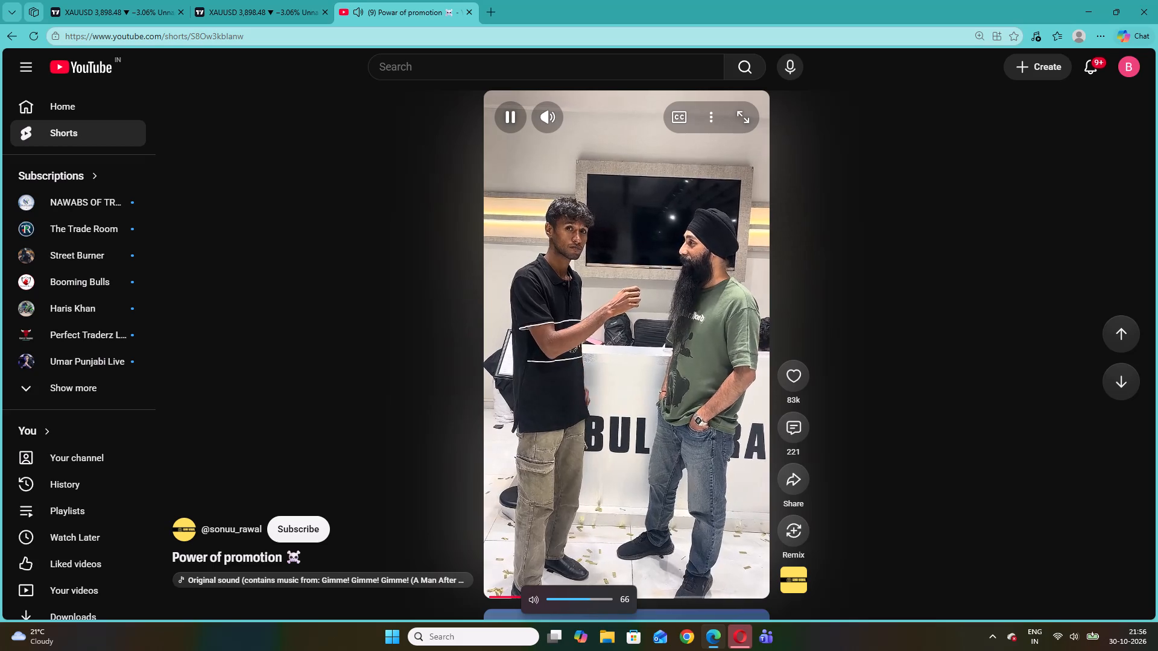
Check both XAUUSD chart tabs, then return to watching the "Power of promotion" Short.
left_click(136, 0)
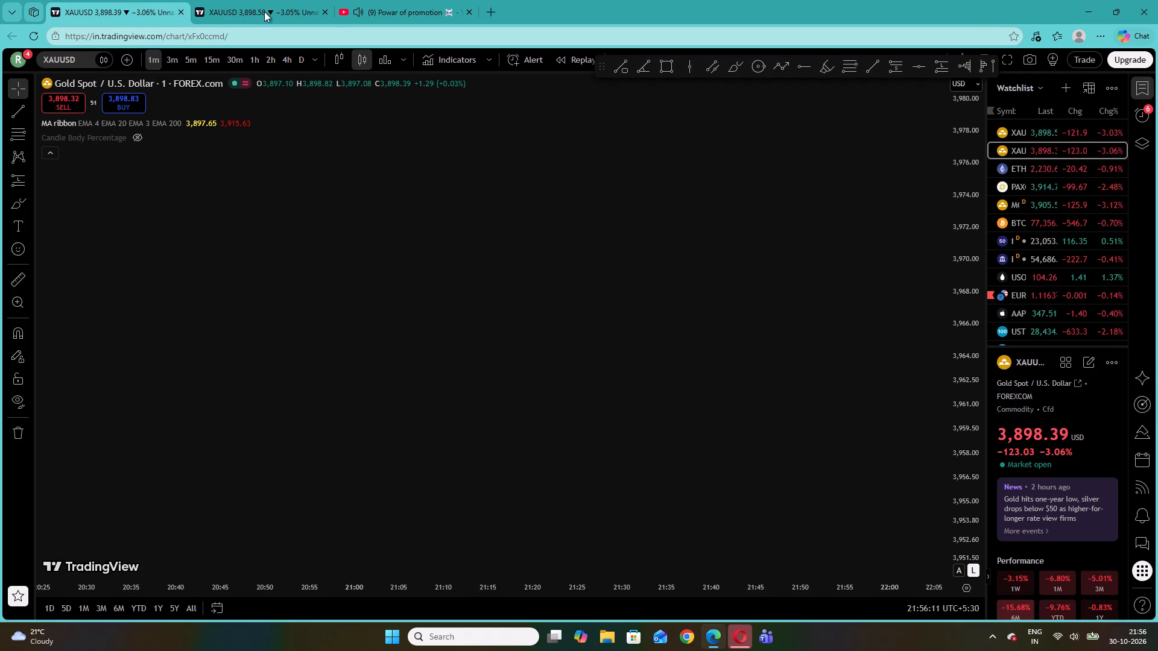
left_click(265, 11)
left_click(397, 4)
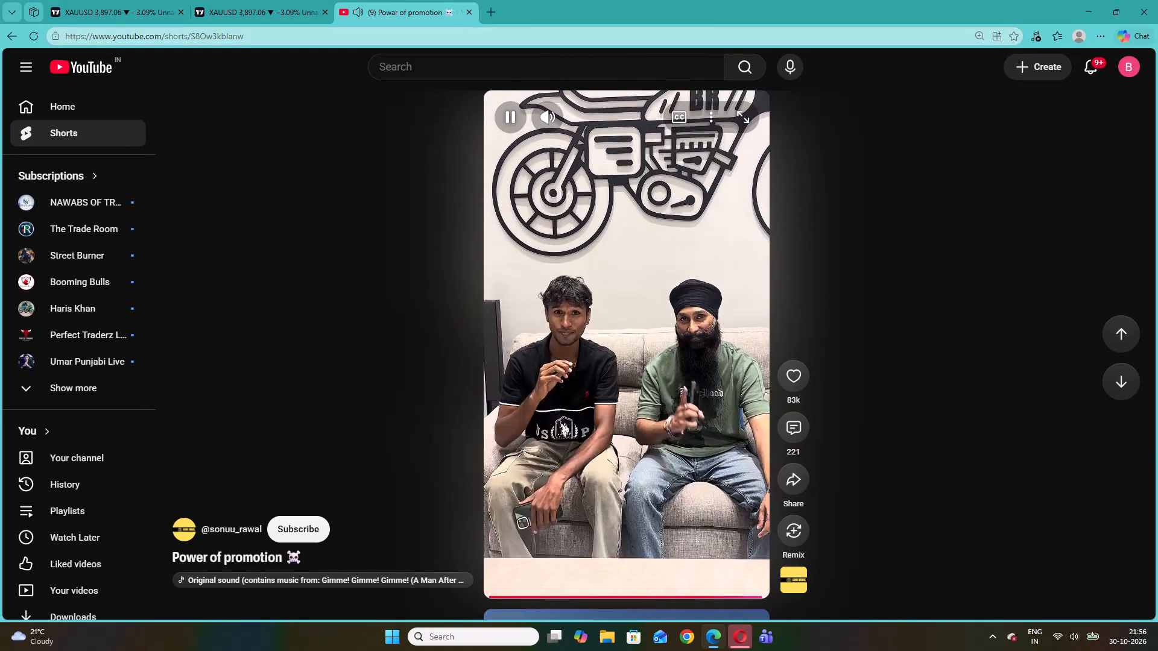
Advance to the Short after "Power of promotion", view its comments and close them.
scroll(645, 321, "down", 1)
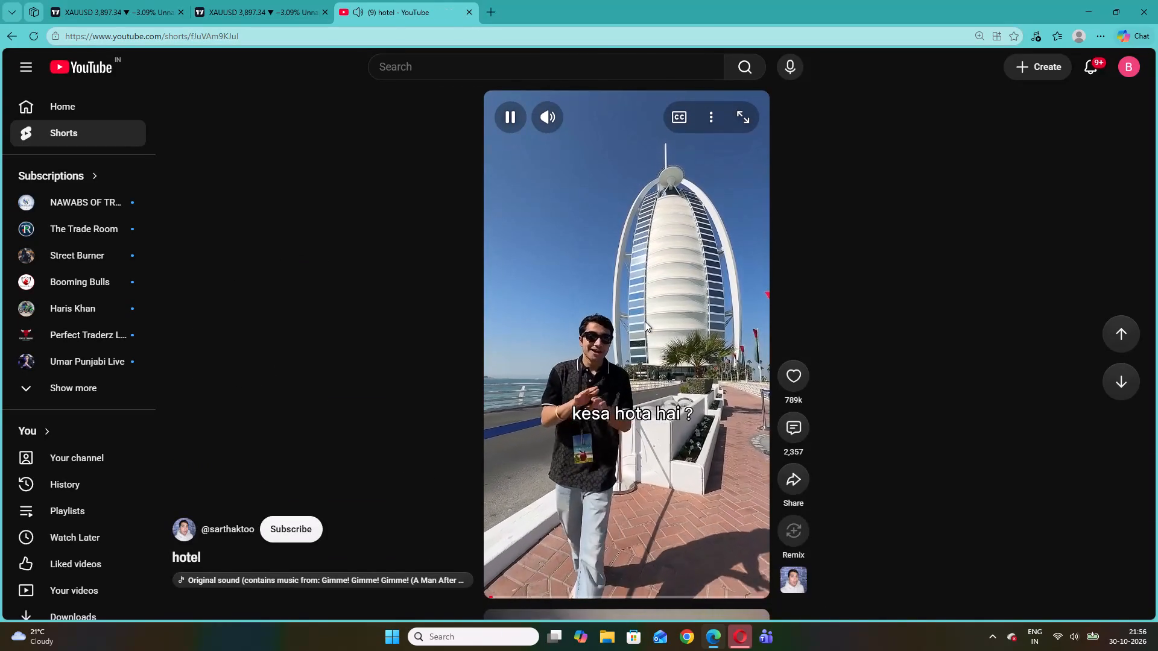
left_click(806, 421)
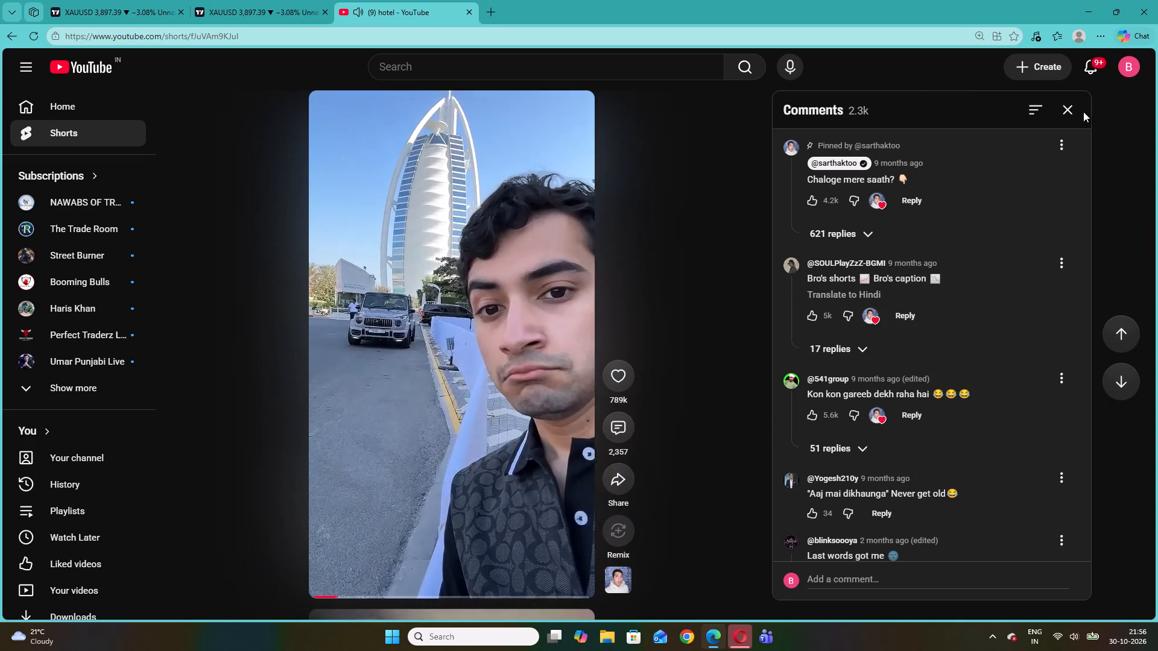
left_click(1064, 112)
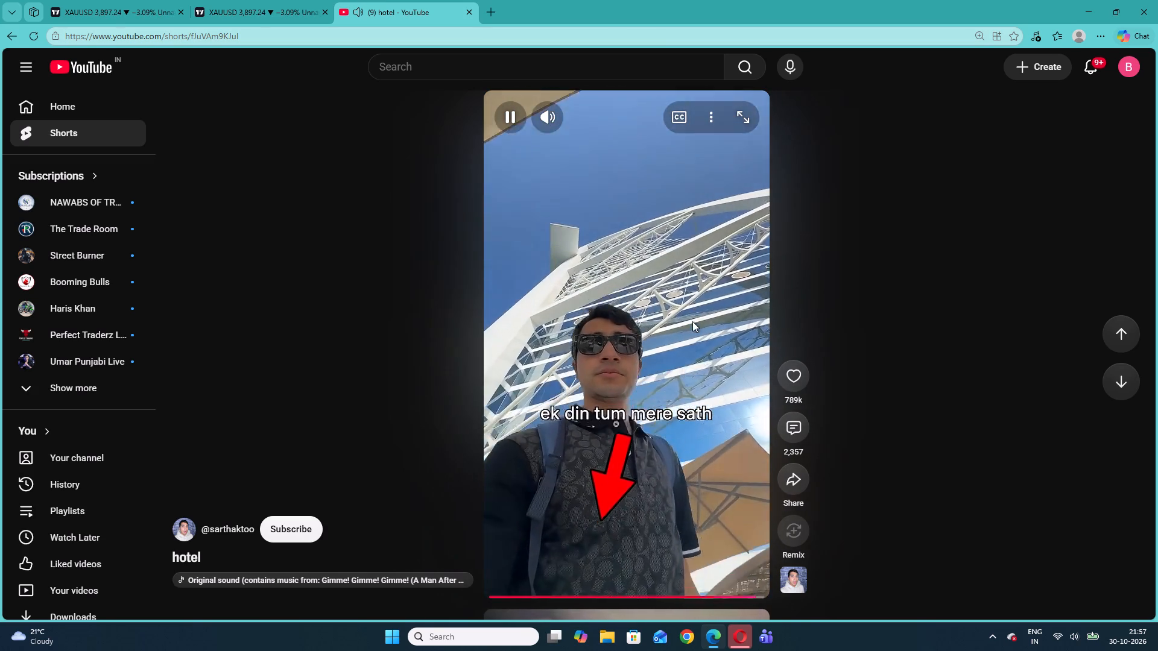
Skip to the next Short, pause it and close the YouTube tab.
scroll(692, 321, "down", 6)
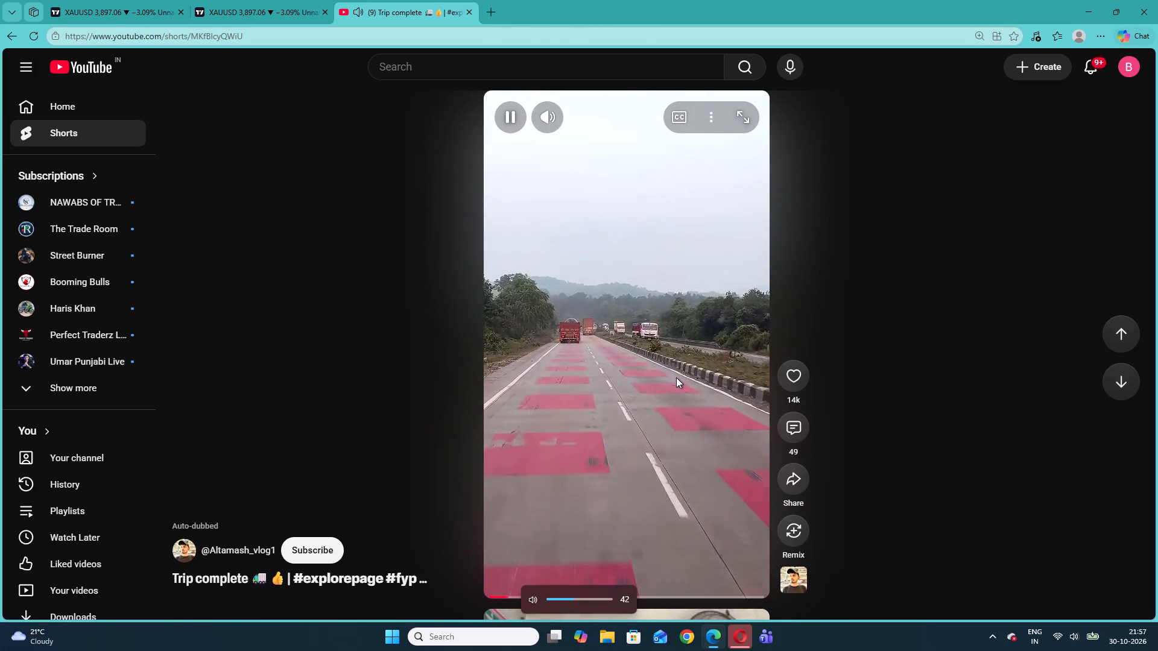
left_click(605, 283)
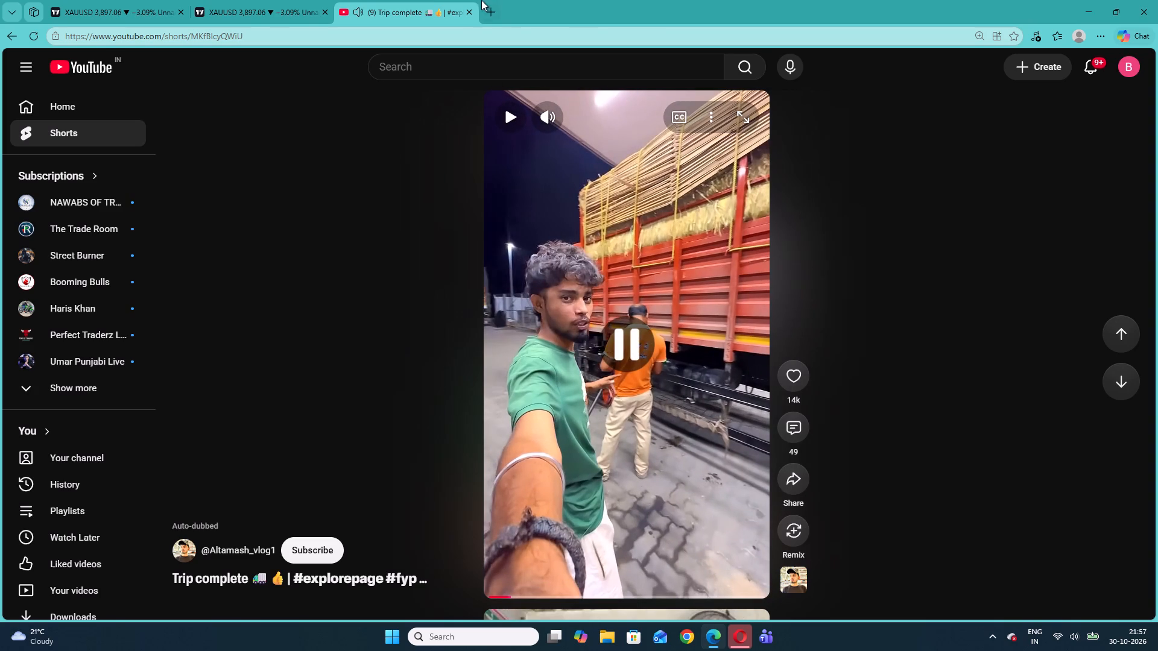
left_click(468, 12)
Reset the chart view in the second XAUUSD tab to bring the candles back on screen.
left_click(247, 3)
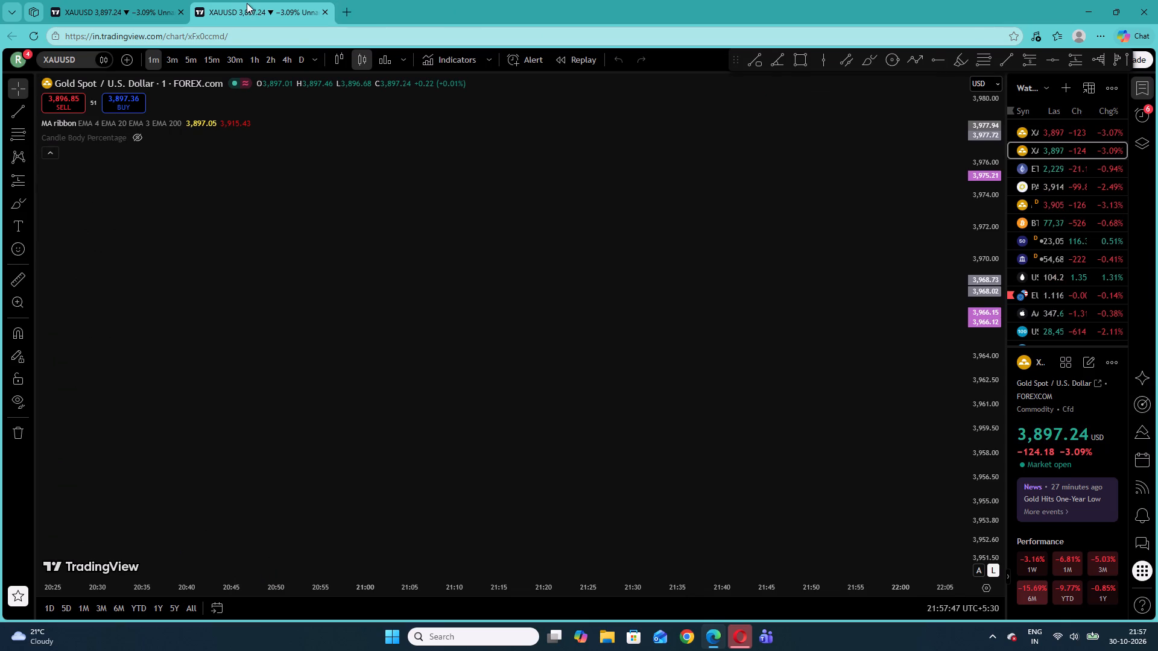
right_click(385, 229)
left_click(433, 246)
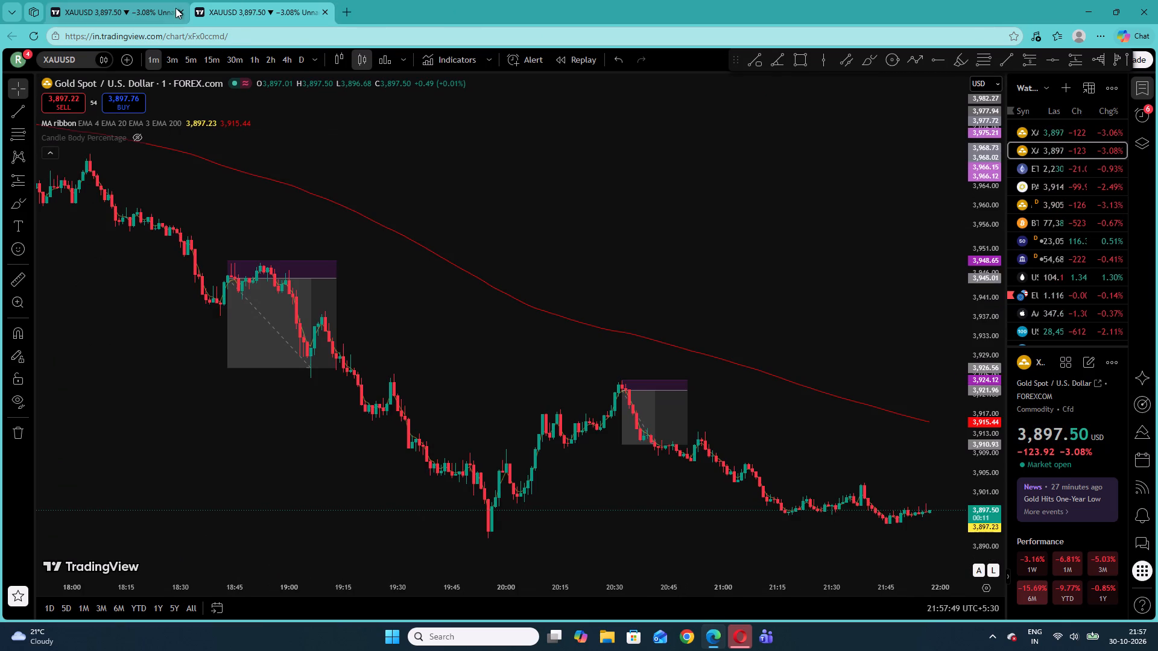
Close the duplicate XAUUSD chart tab and leave the remaining chart page without saving changes.
left_click(182, 8)
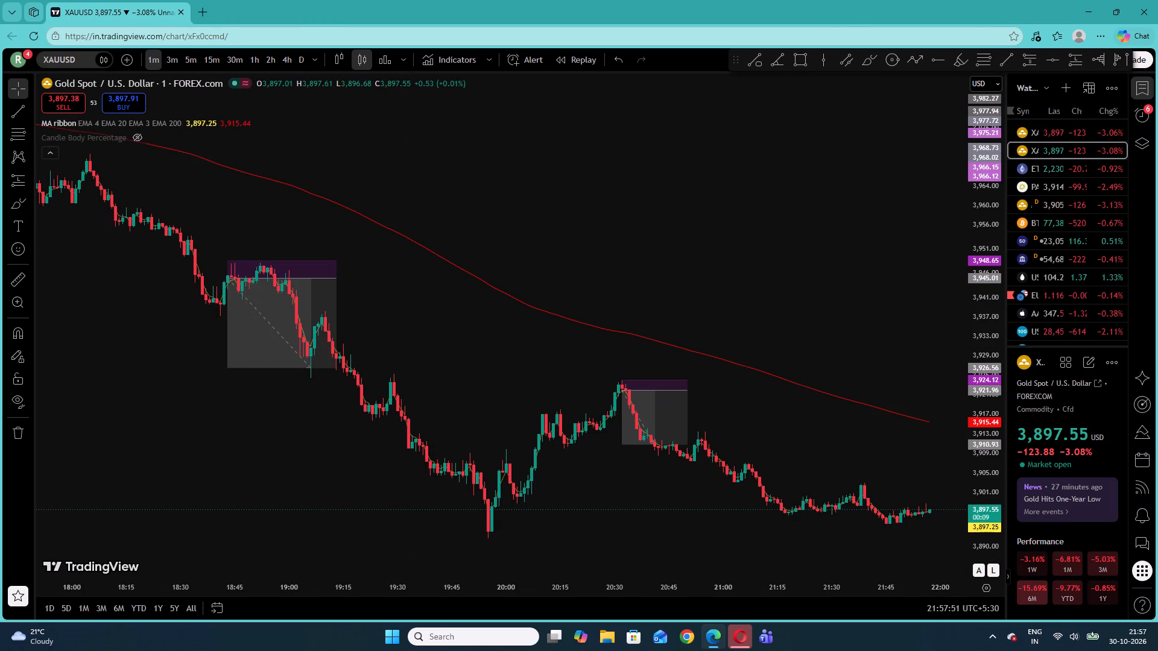
left_click(179, 13)
left_click(652, 128)
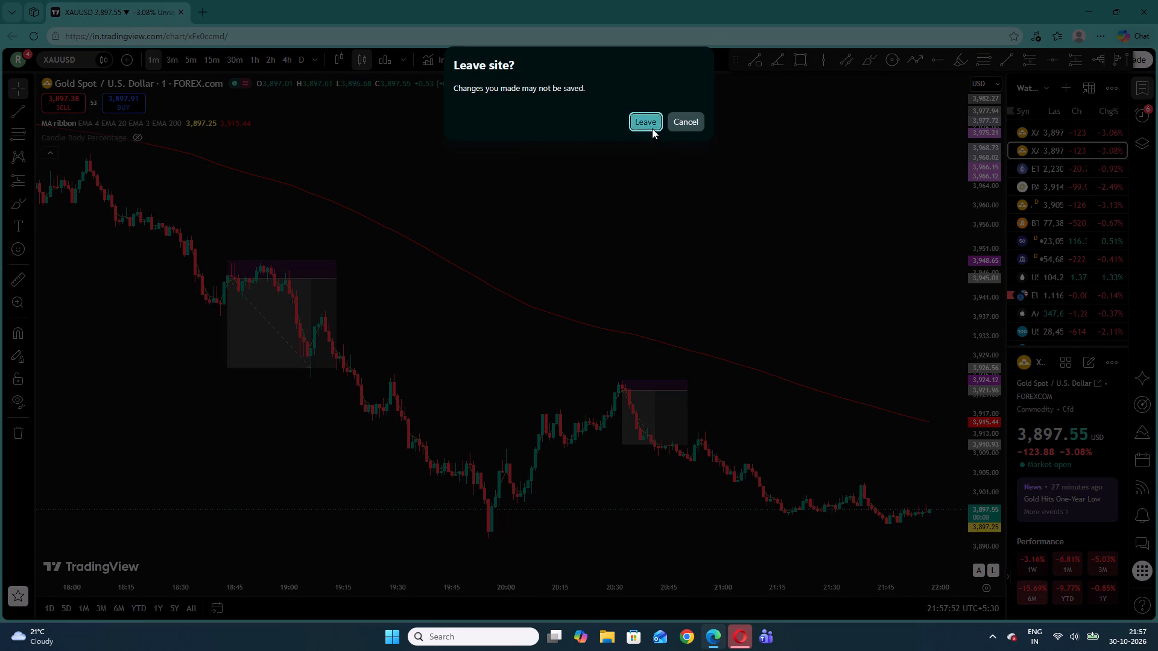
Search the web for "tradingview" and look through the results for a link to the chart.
left_click(119, 38)
left_click(133, 61)
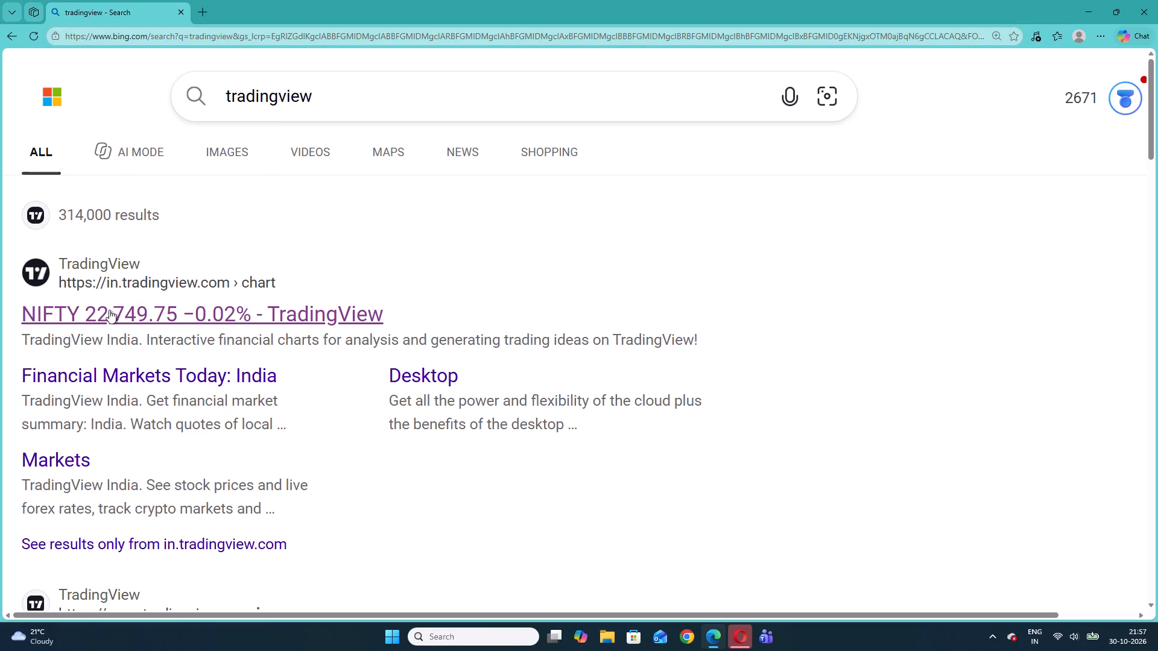
scroll(311, 280, "down", 7)
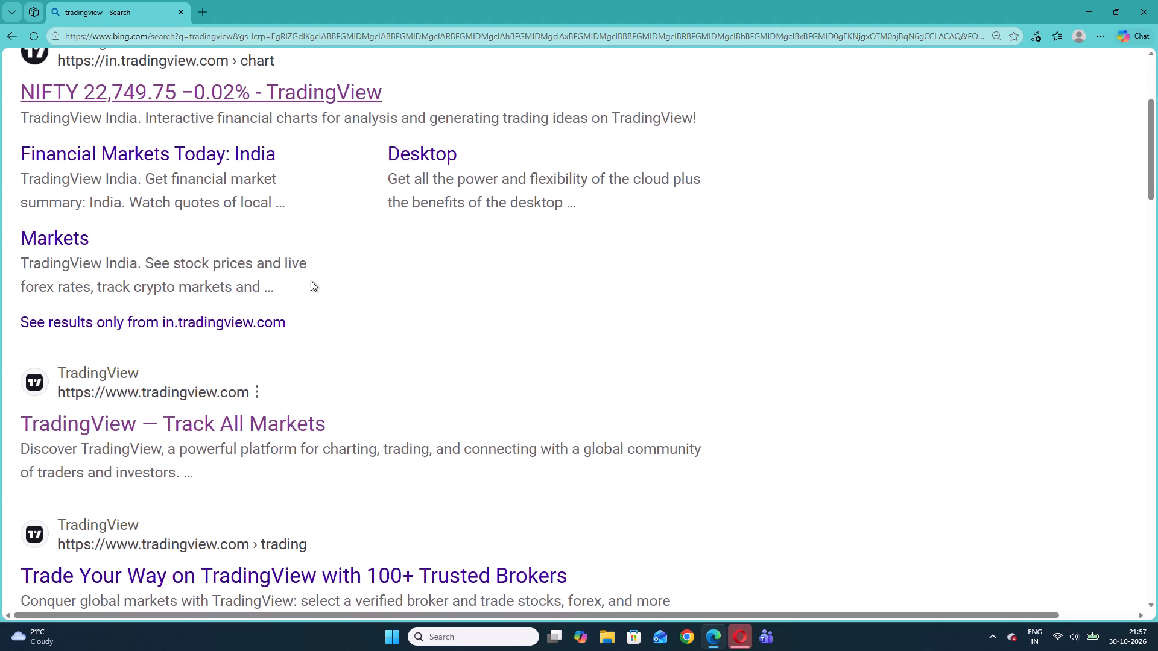
scroll(311, 280, "down", 6)
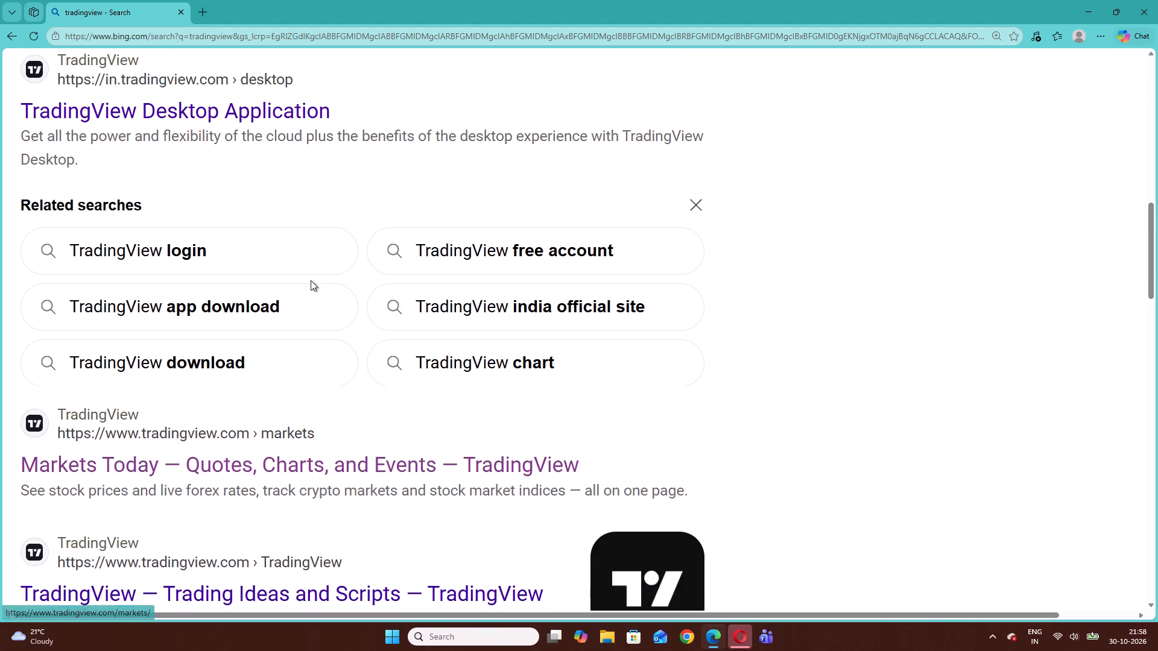
scroll(311, 280, "up", 3)
scroll(432, 200, "up", 7)
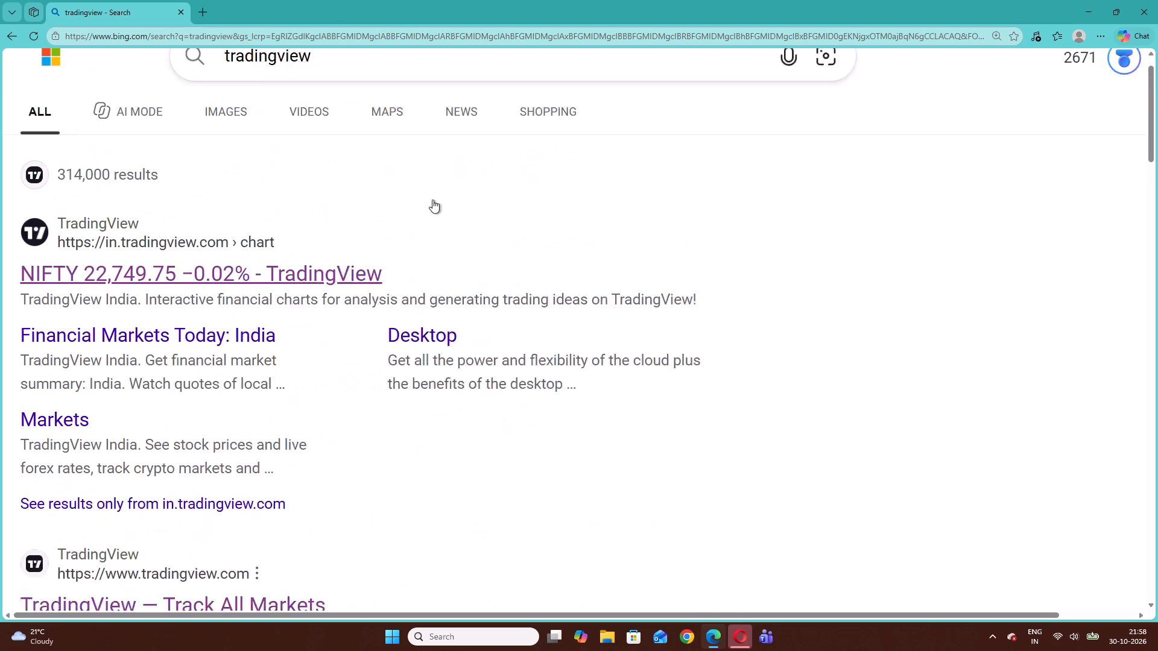
Refine the web search to "tradingview chart" and open the in.tradingview.com chart result.
left_click(424, 100)
key("space")
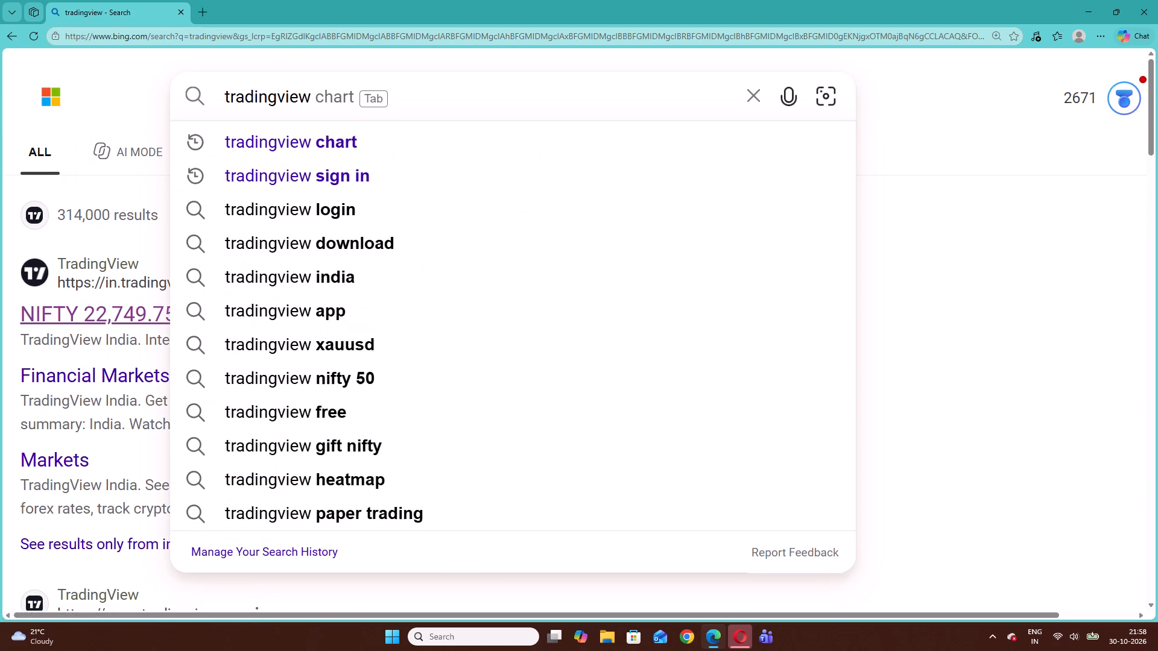
left_click(370, 146)
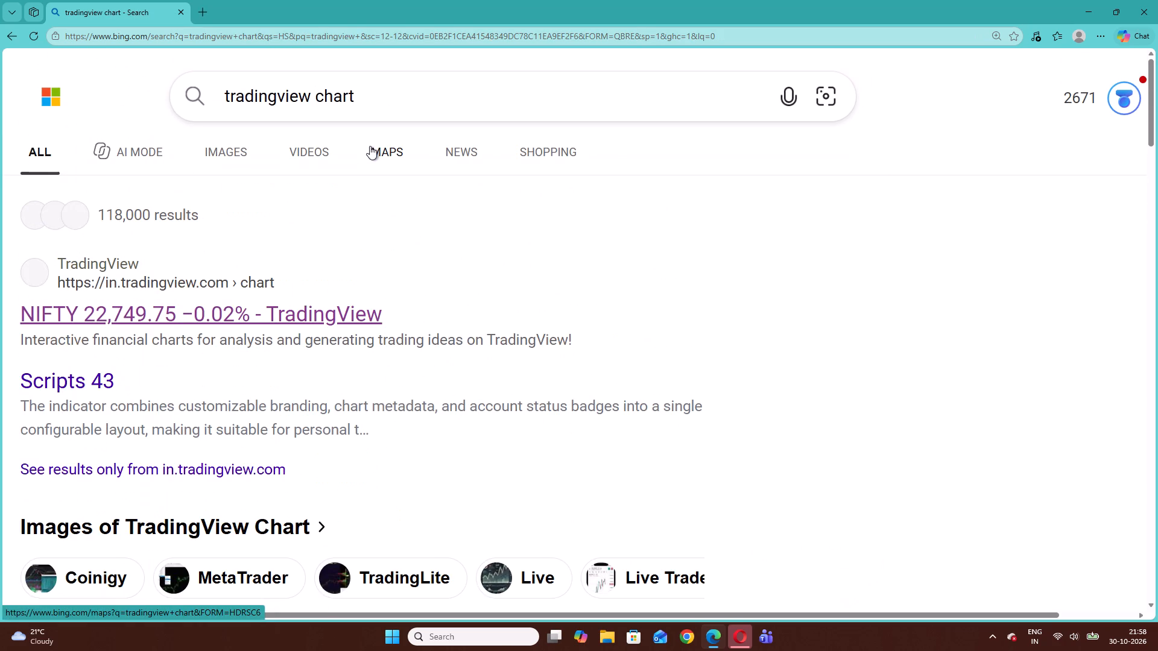
left_click(106, 318)
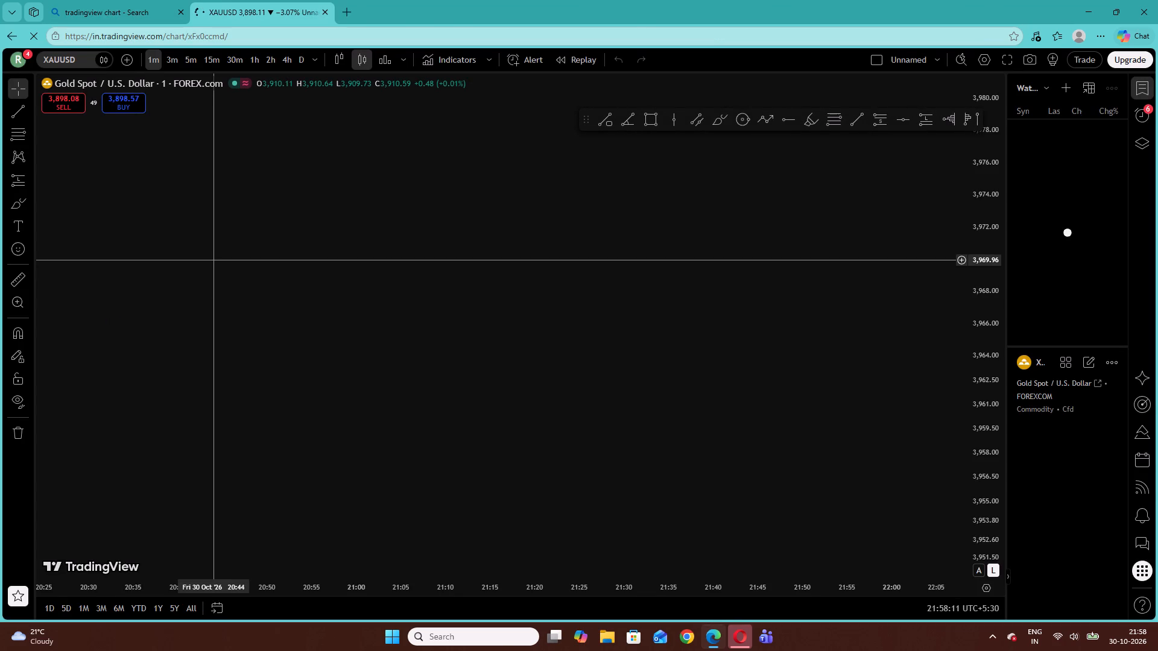
Reset the chart view of the newly opened XAUUSD chart.
right_click(217, 260)
left_click(286, 269)
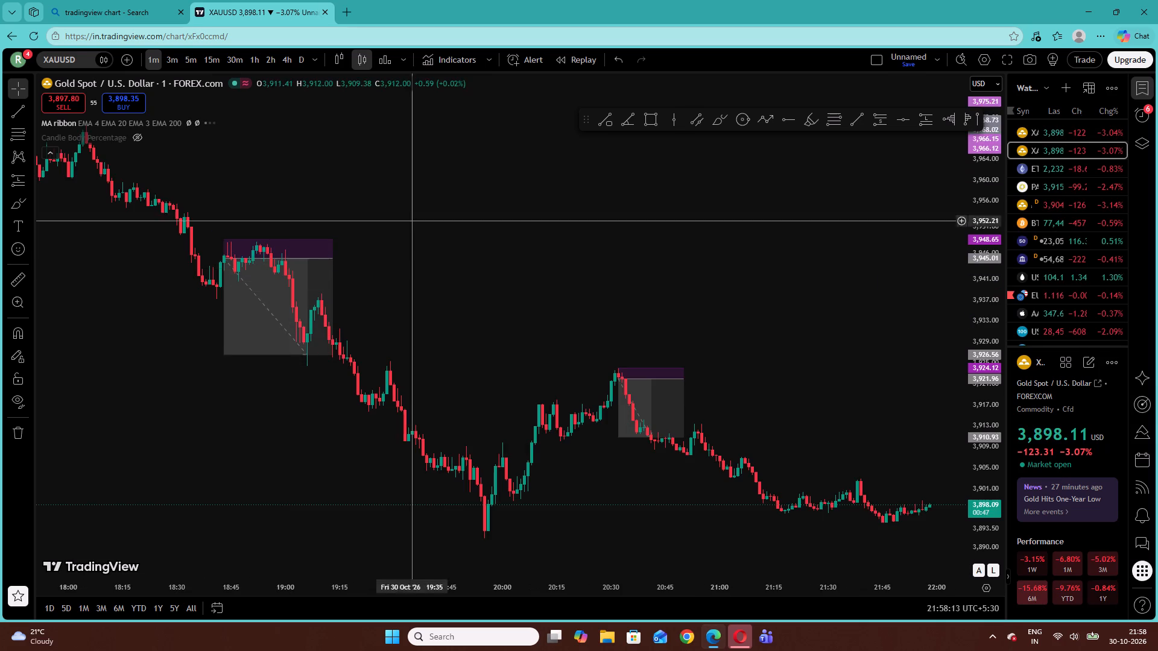
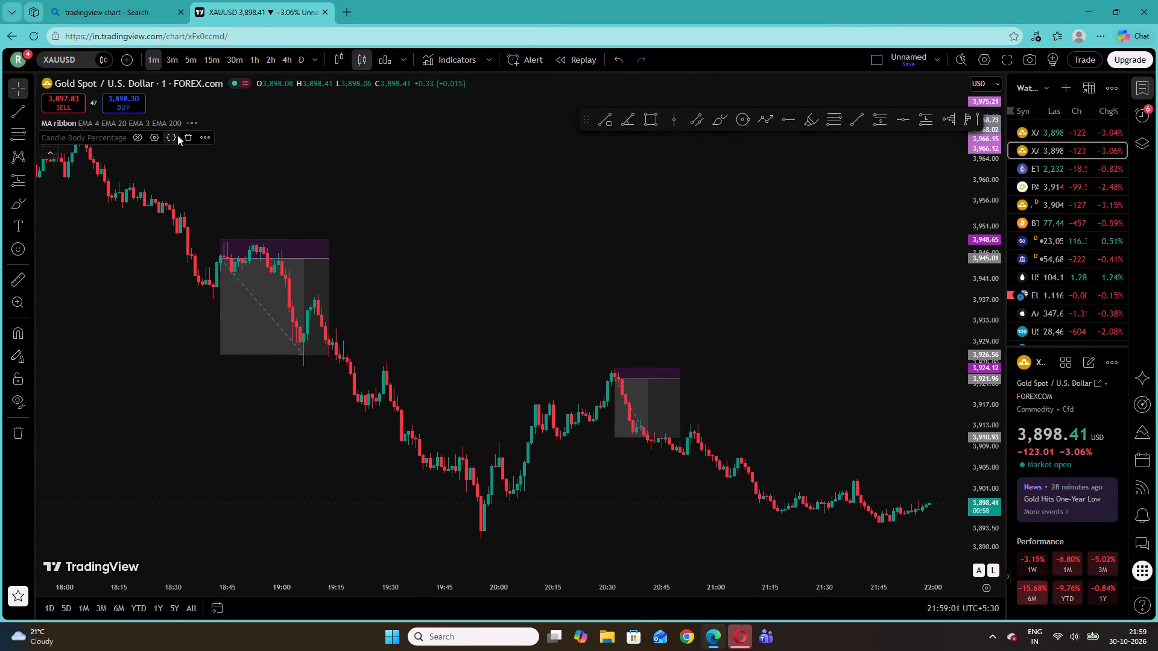
Remove the Candle Body Percentage and MA ribbon indicators from the XAUUSD chart.
left_click(183, 135)
left_click(239, 122)
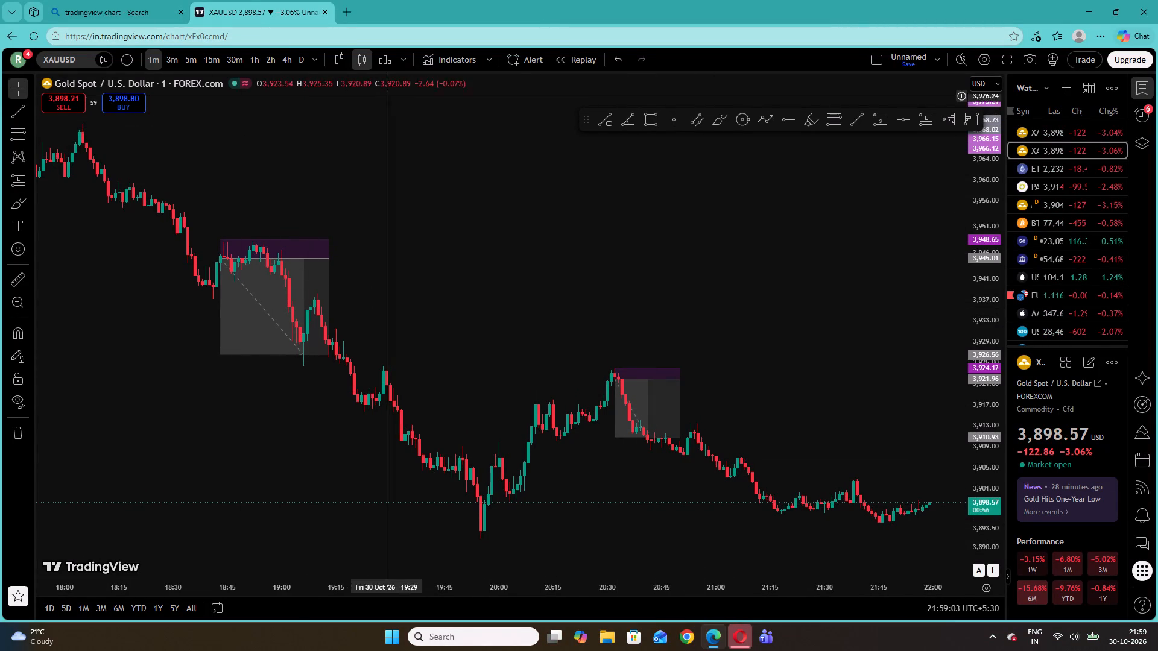
Search the indicators for "ema" and add the Moving average ribbon to the chart.
left_click(429, 60)
left_click(451, 67)
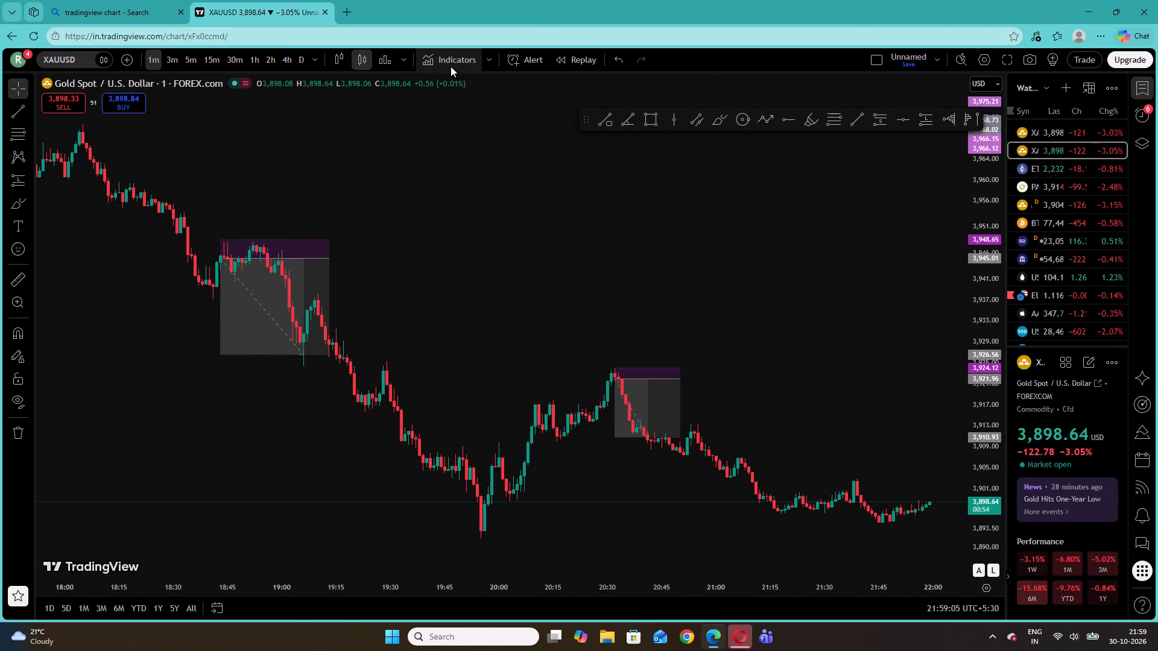
left_click(442, 195)
left_click(442, 195)
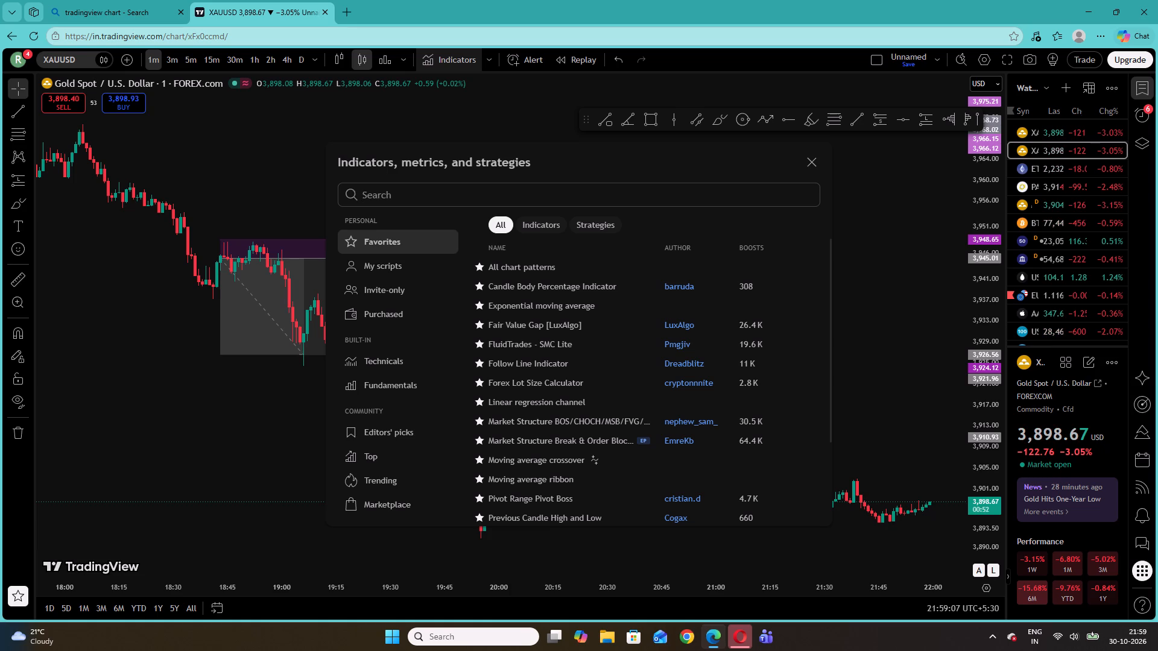
type("ema")
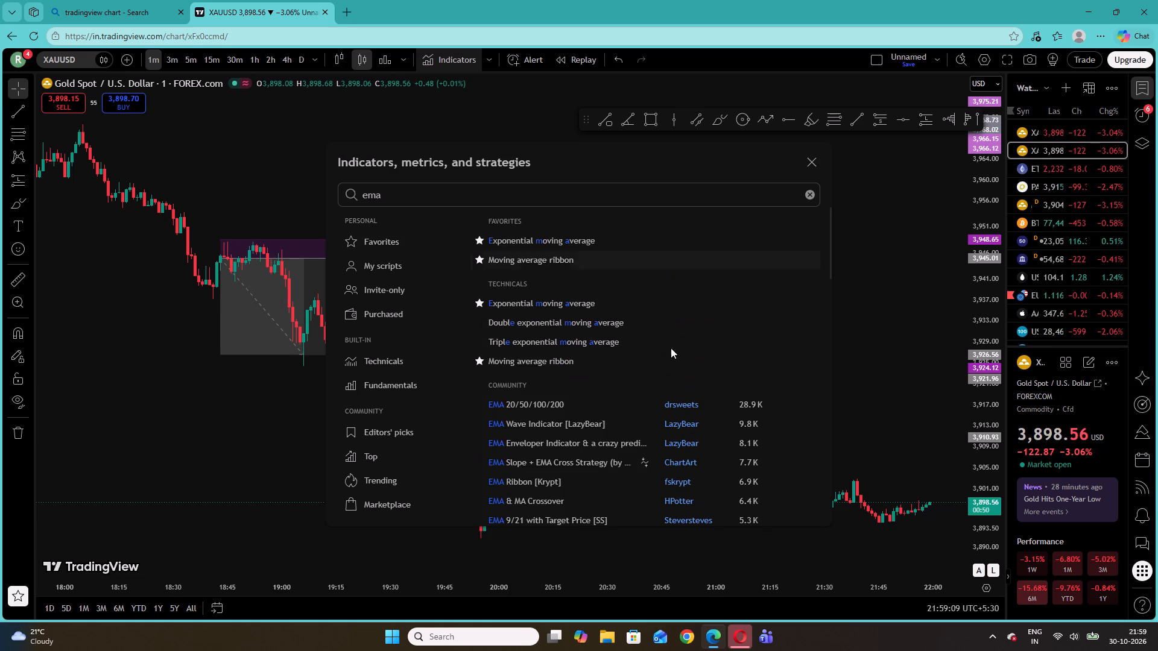
left_click(611, 262)
left_click(810, 162)
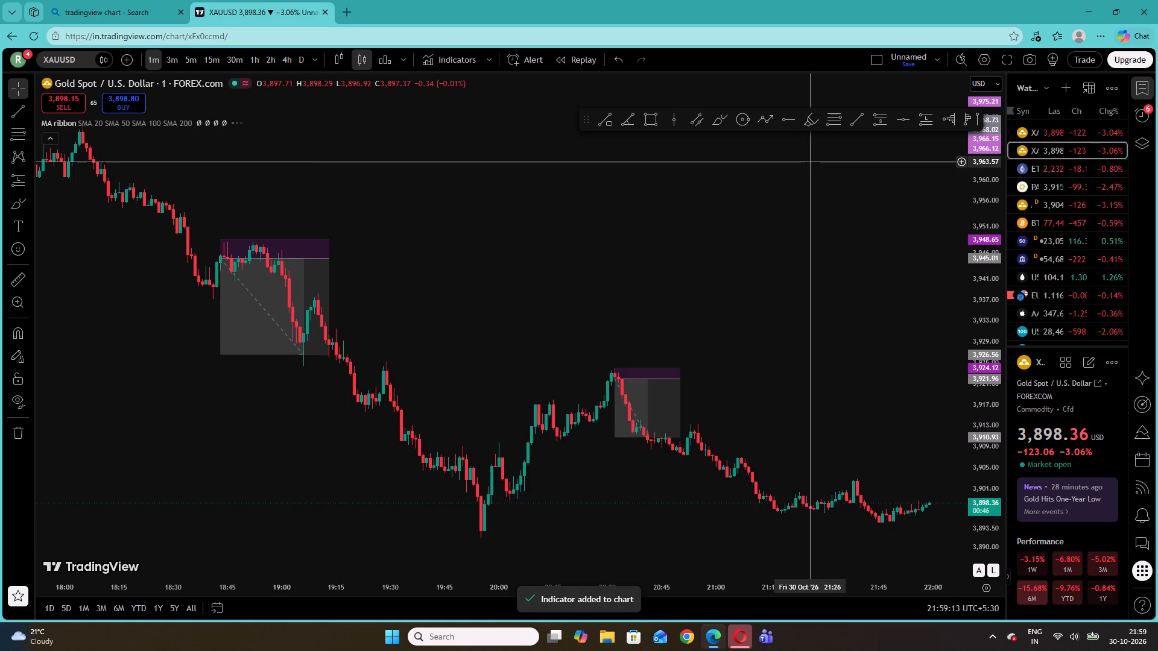
Set the type of all four moving averages in the MA ribbon to EMA.
left_click(221, 119)
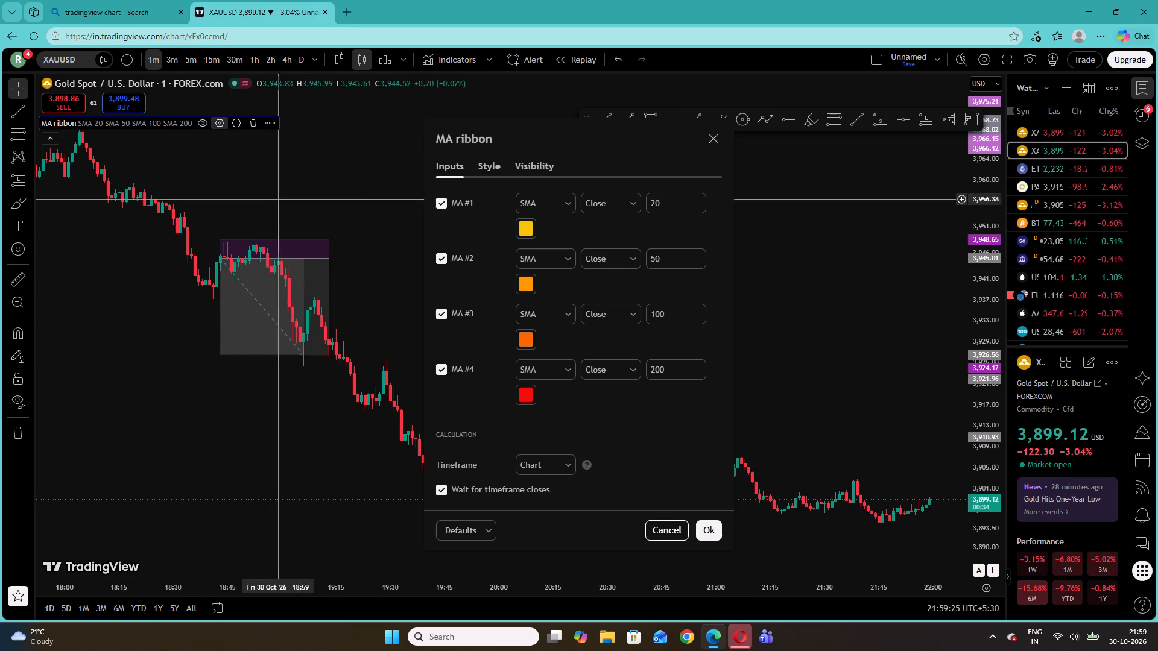
left_click(551, 201)
left_click(543, 247)
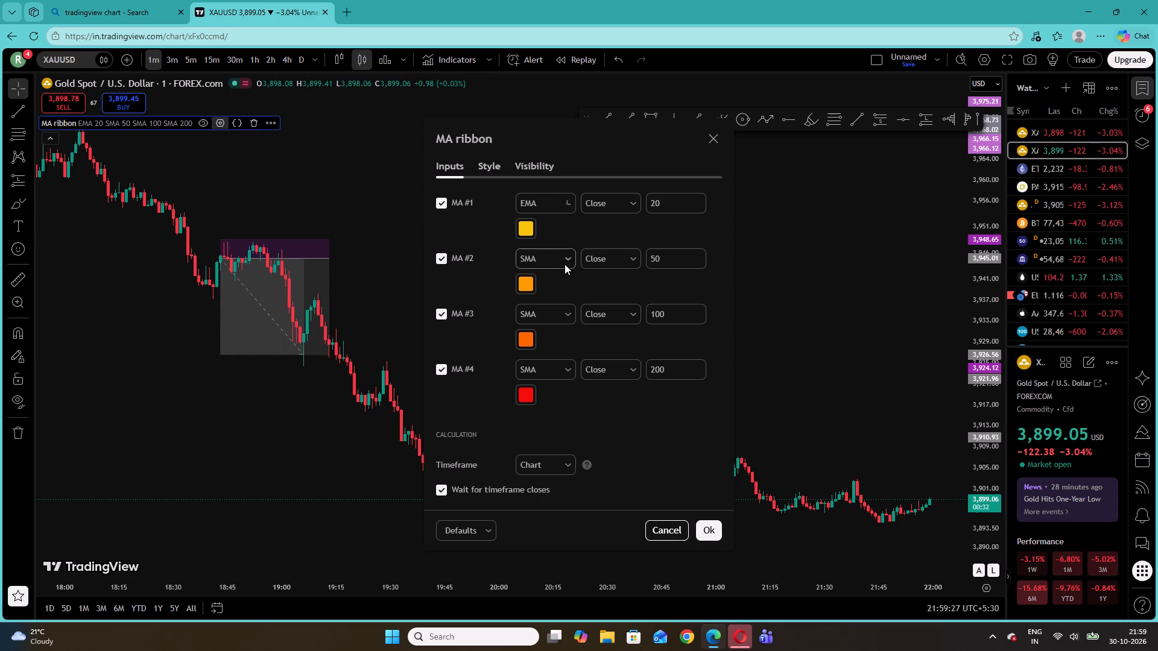
left_click(565, 264)
left_click(551, 310)
left_click(555, 319)
left_click(556, 360)
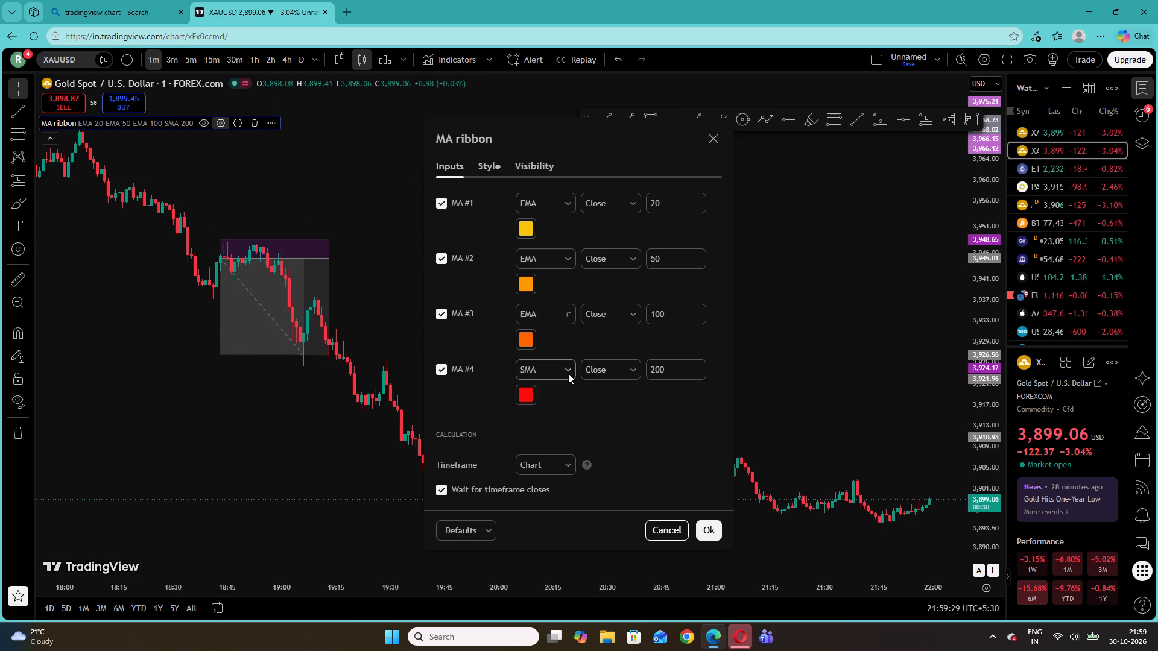
left_click(568, 373)
left_click(543, 404)
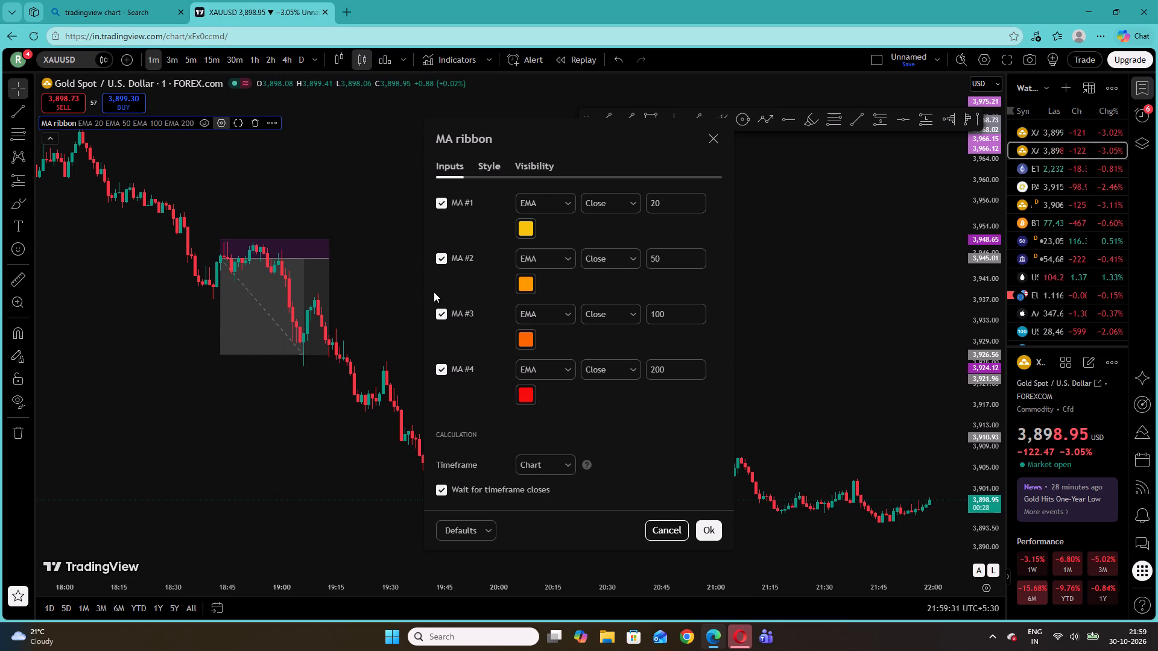
Disable MA #3 and MA #4 in the MA ribbon settings.
left_click(441, 313)
left_click(443, 369)
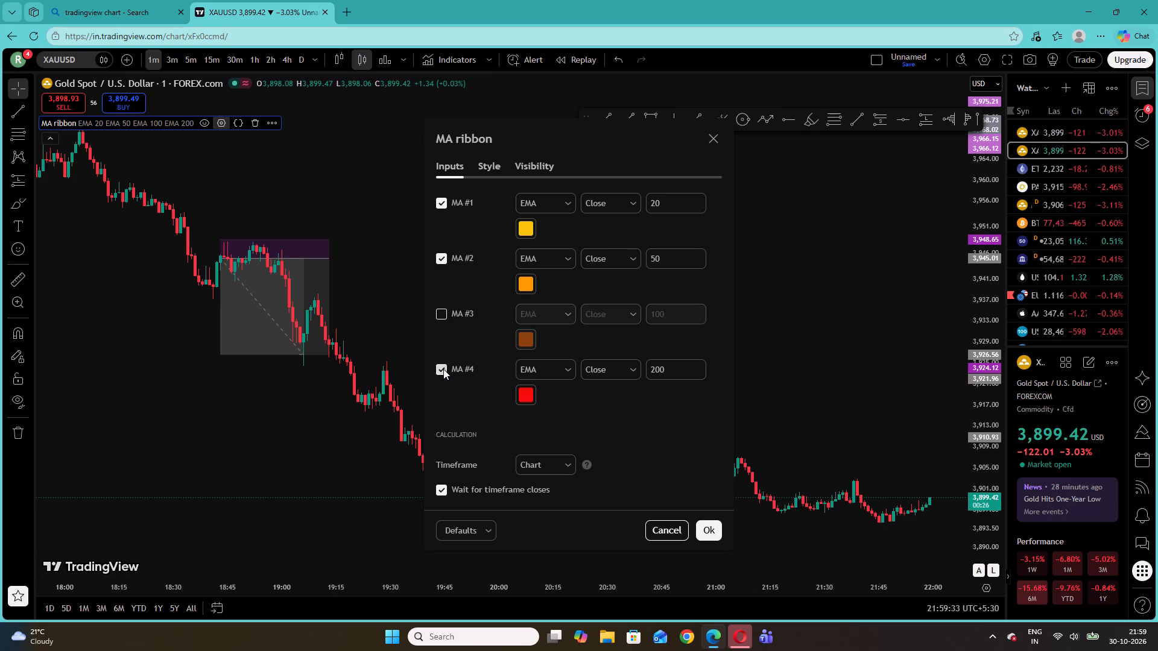
Set the length of MA #1 to 3.
left_click(682, 200)
left_click(682, 200)
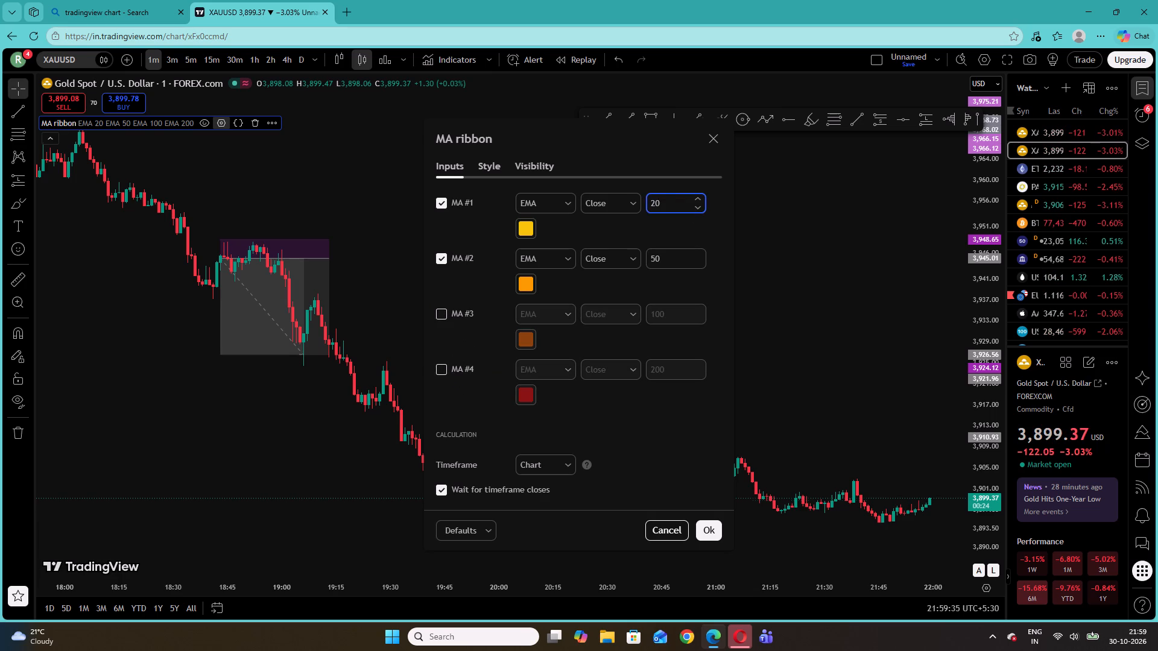
key("BackSpace")
key("BackSpace")
key("5")
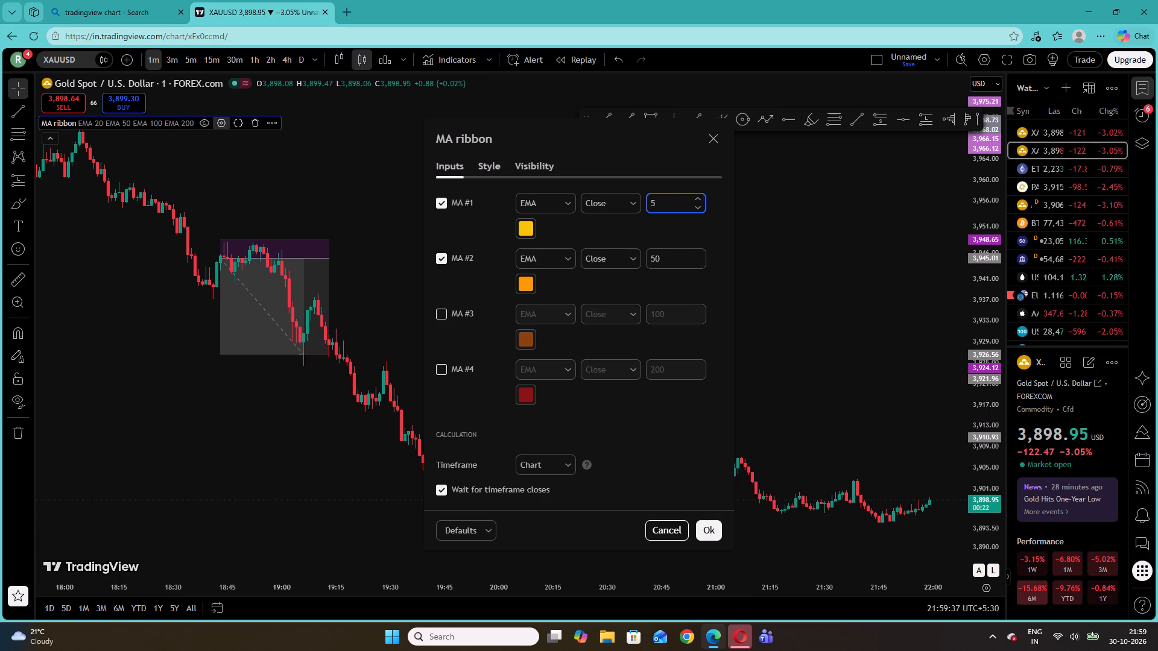
key("BackSpace")
key("3")
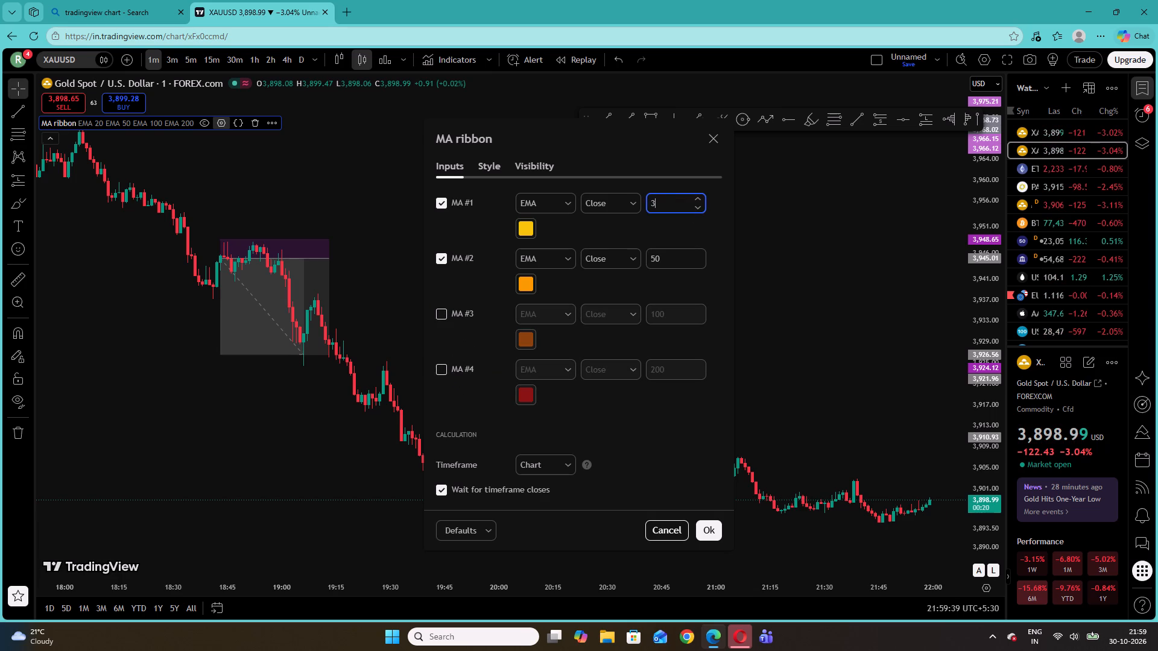
Keep MA #2 enabled and set its length to 200.
left_click(438, 260)
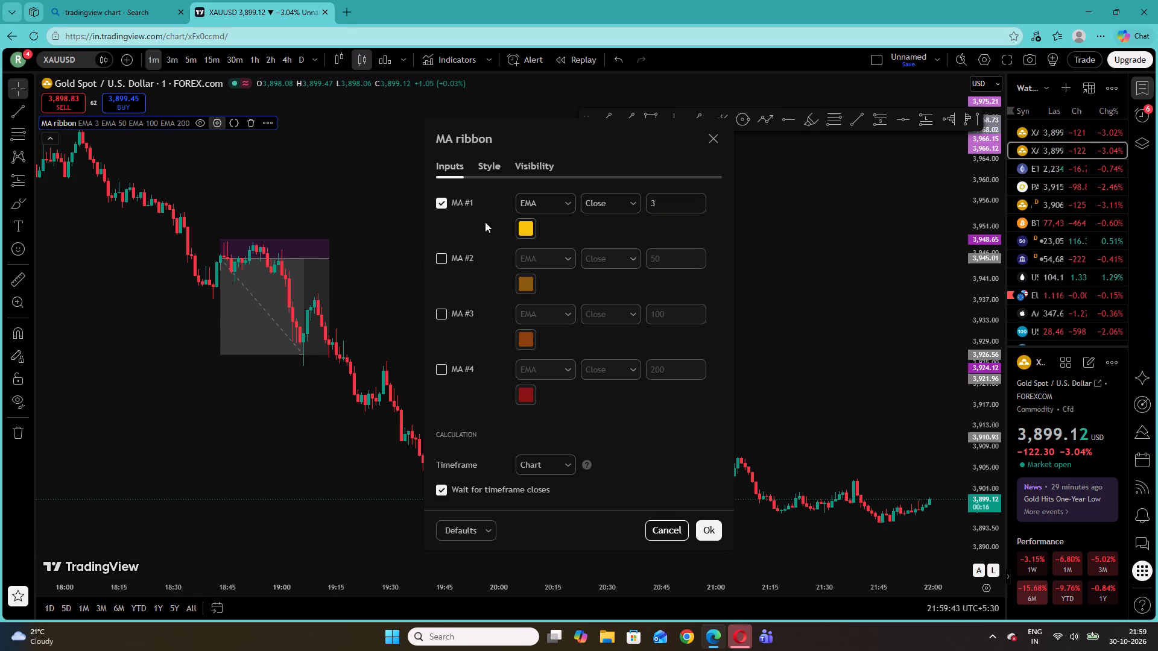
left_click(441, 257)
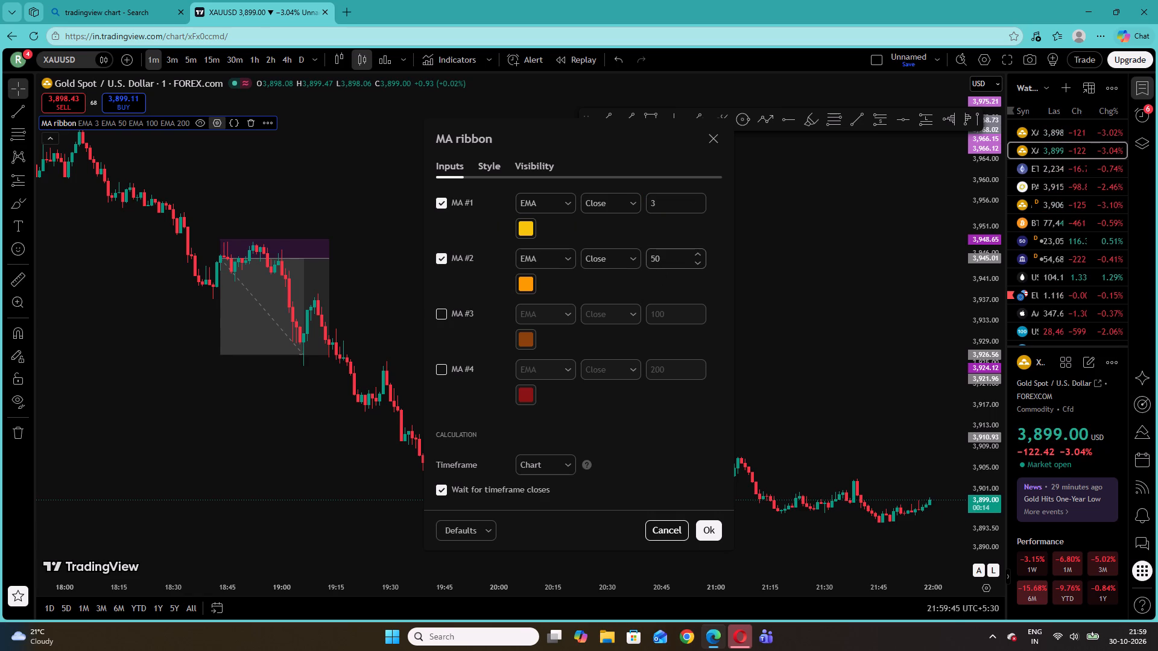
left_click(669, 256)
key("BackSpace")
key("BackSpace")
type("200")
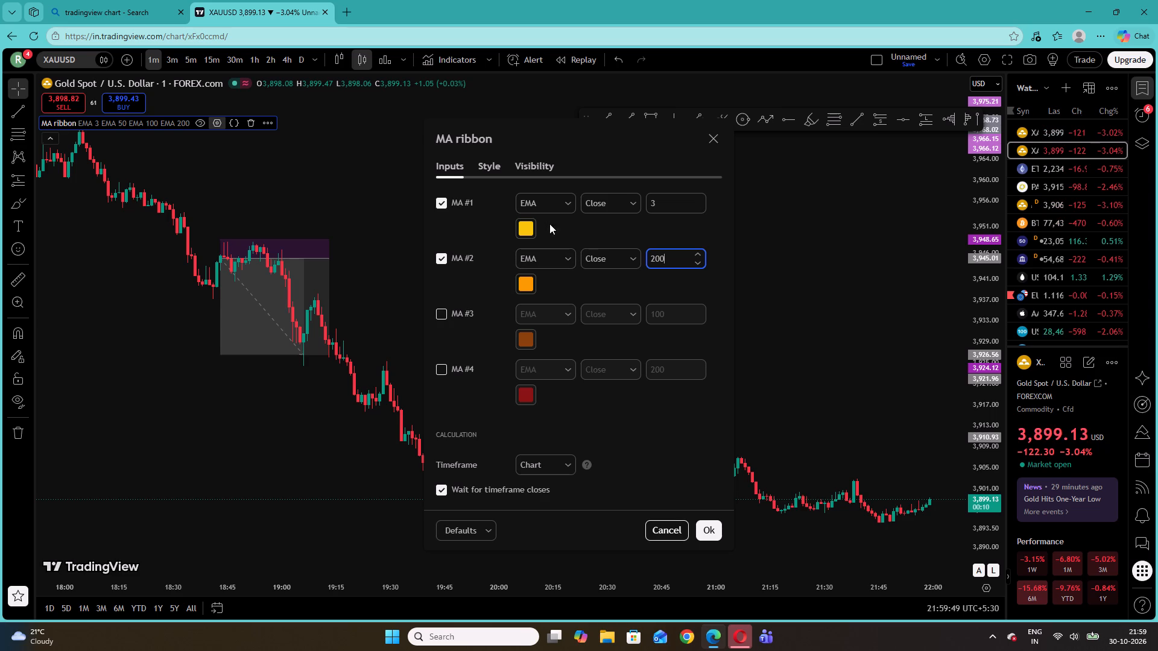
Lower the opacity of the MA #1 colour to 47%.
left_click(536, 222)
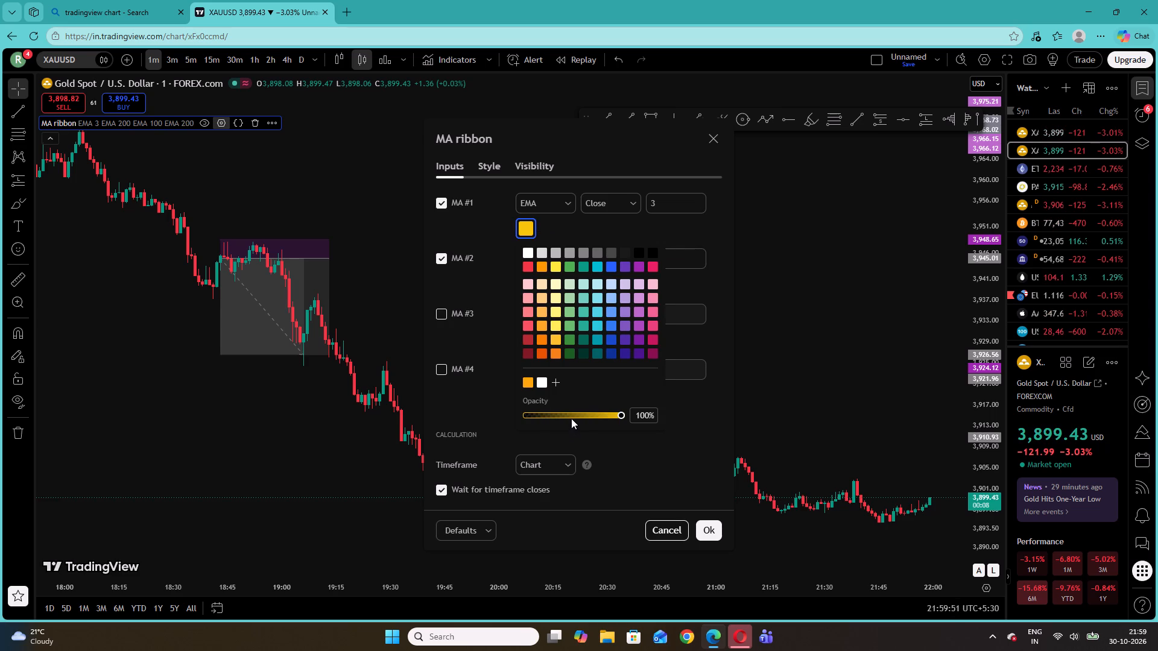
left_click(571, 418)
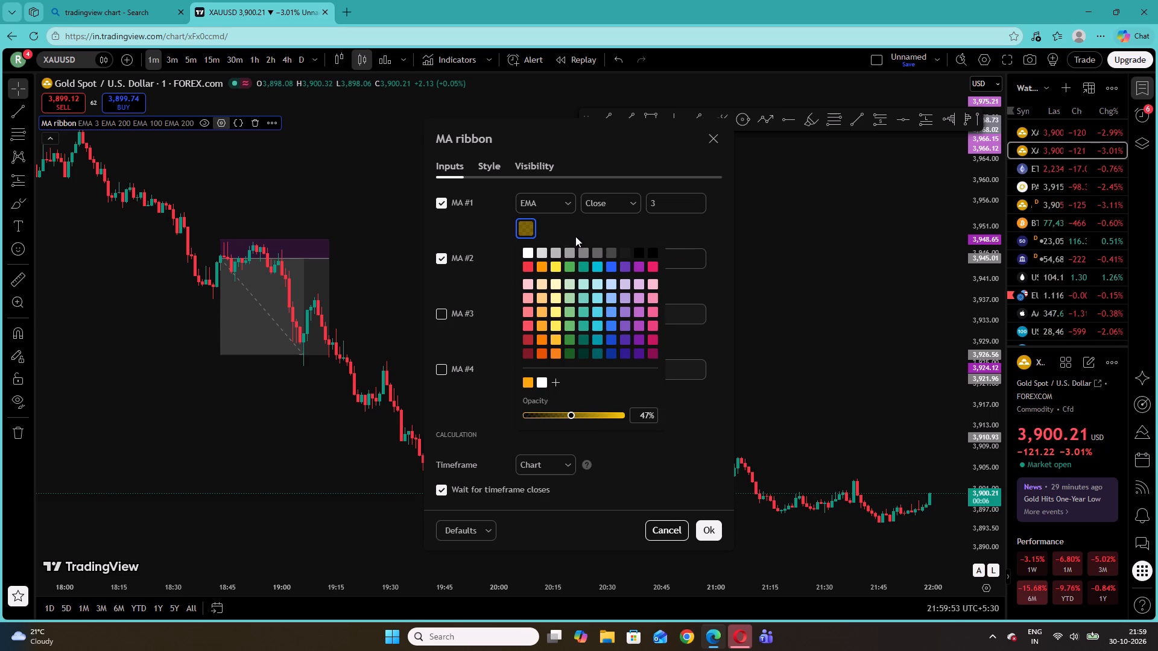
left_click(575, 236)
Change the MA #2 colour to purple and reduce its opacity to roughly half.
left_click(536, 282)
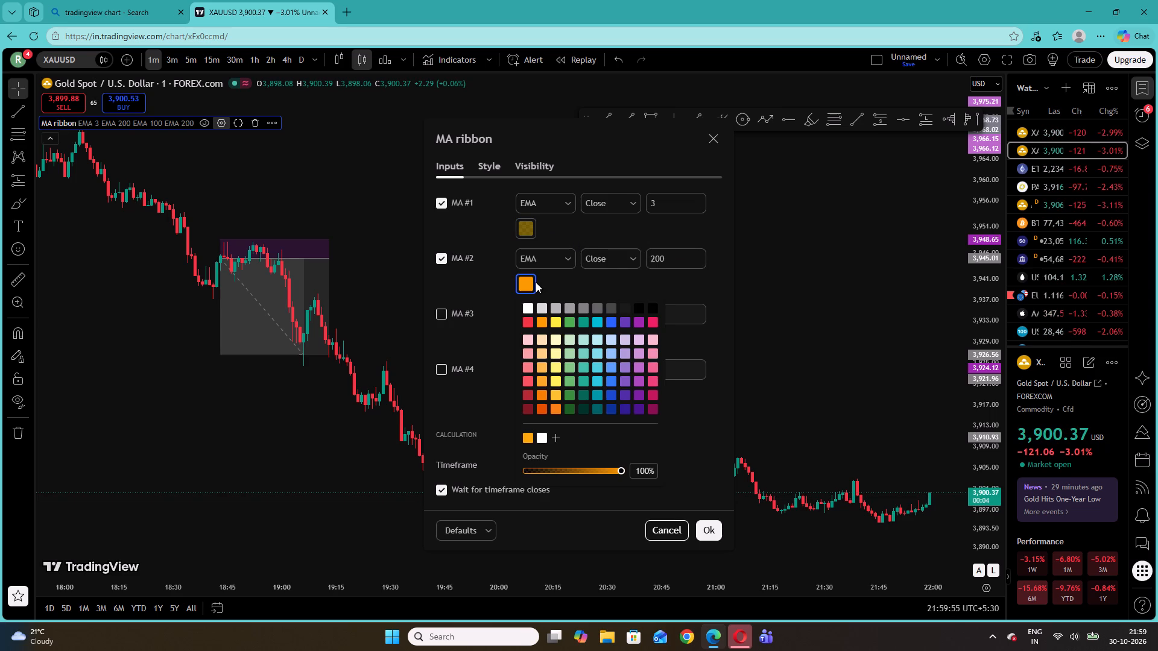
left_click(642, 324)
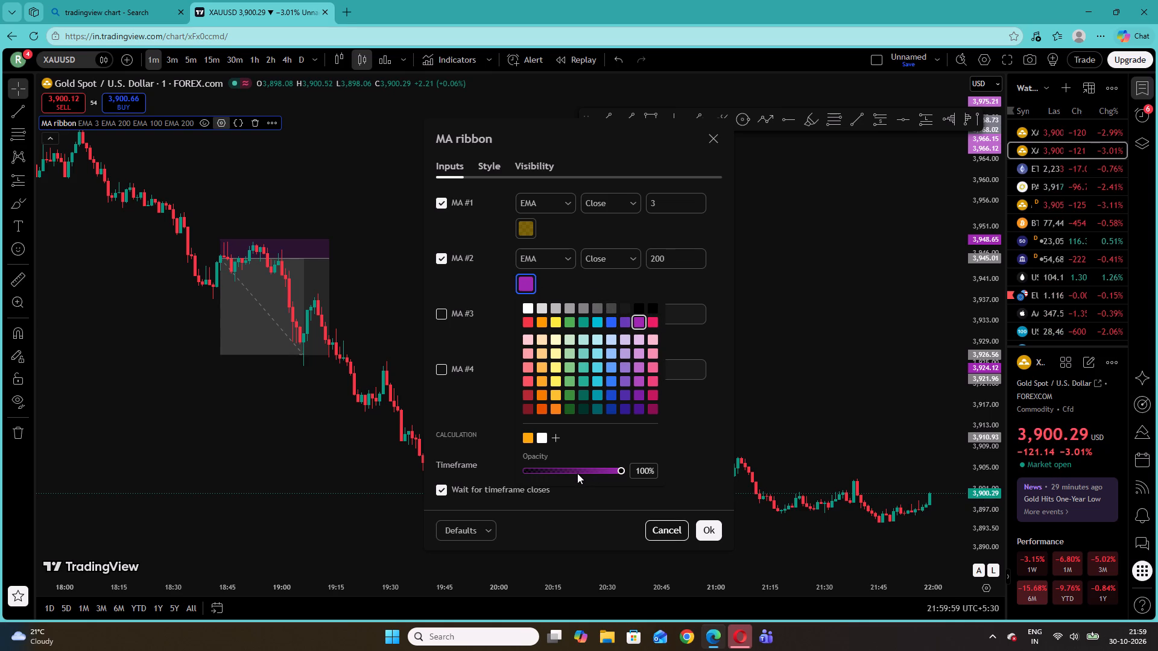
left_click(576, 470)
left_click(574, 288)
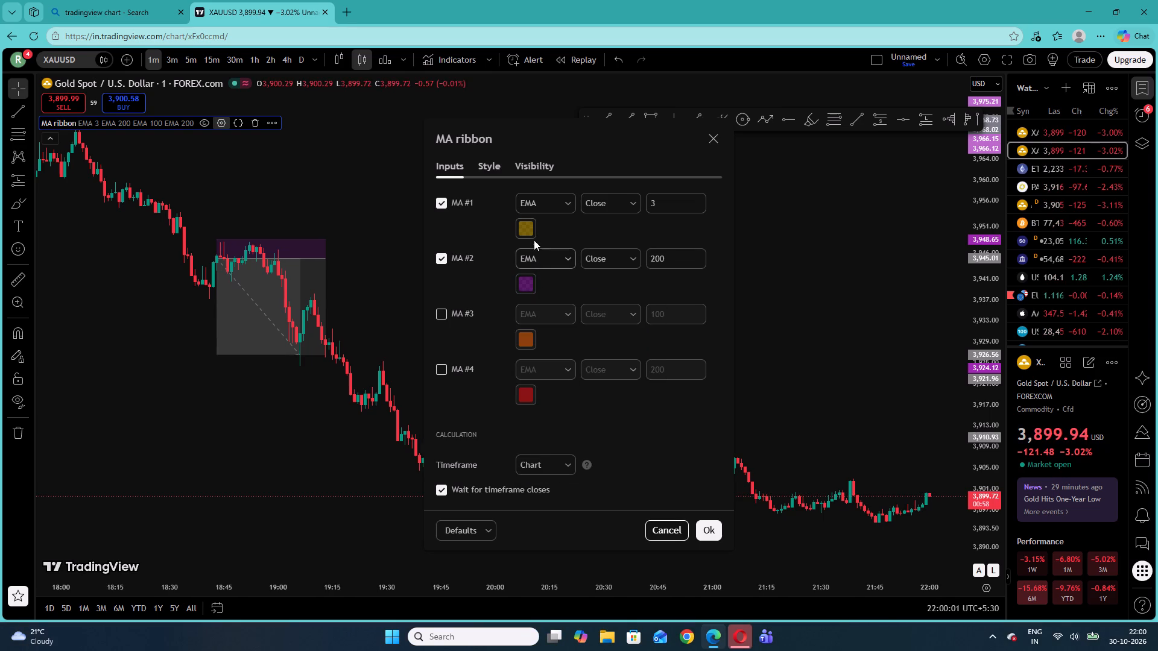
Set the opacity of the MA #1 colour to 55% and apply the MA ribbon settings.
left_click(527, 230)
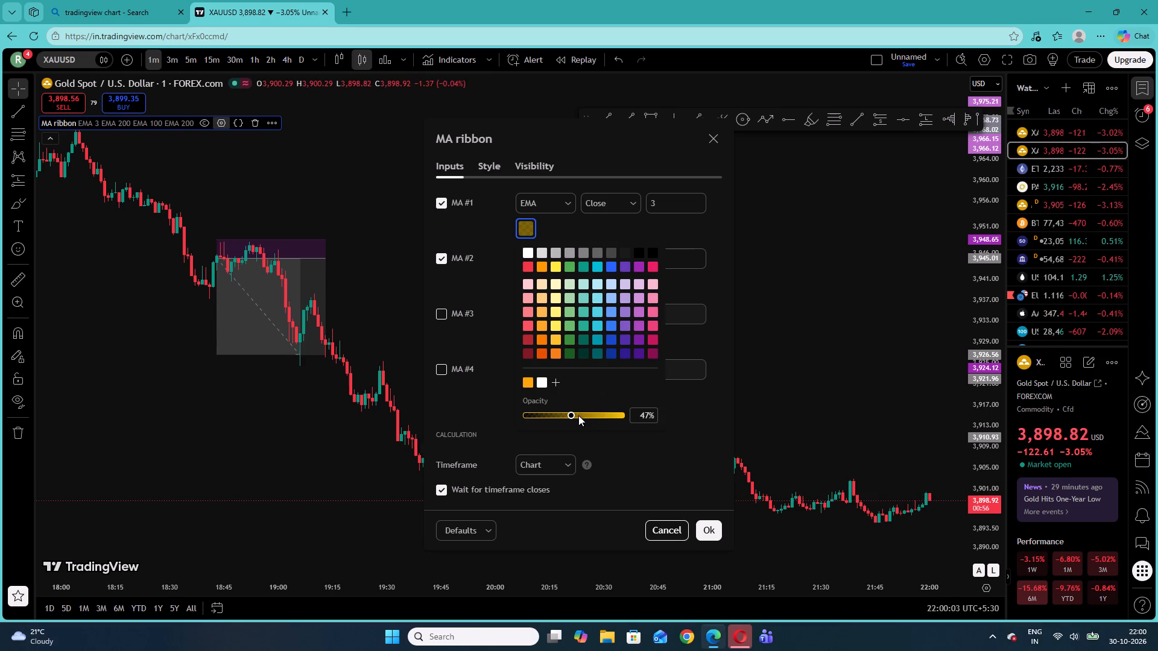
left_click(578, 415)
left_click(582, 239)
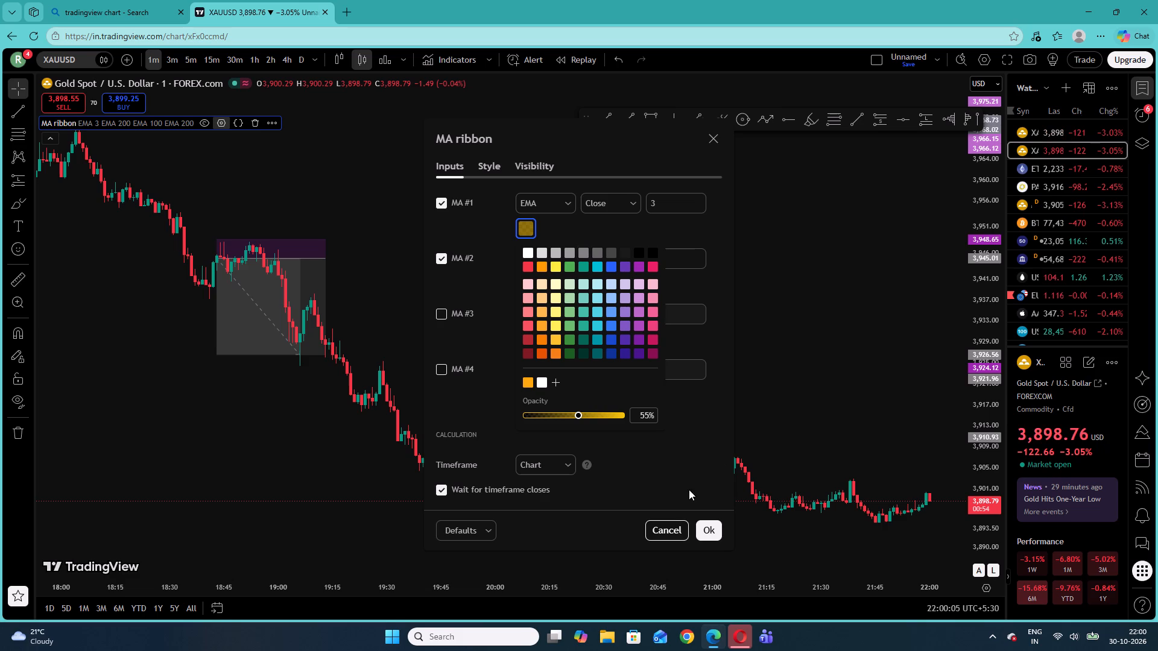
left_click(705, 529)
left_click(779, 330)
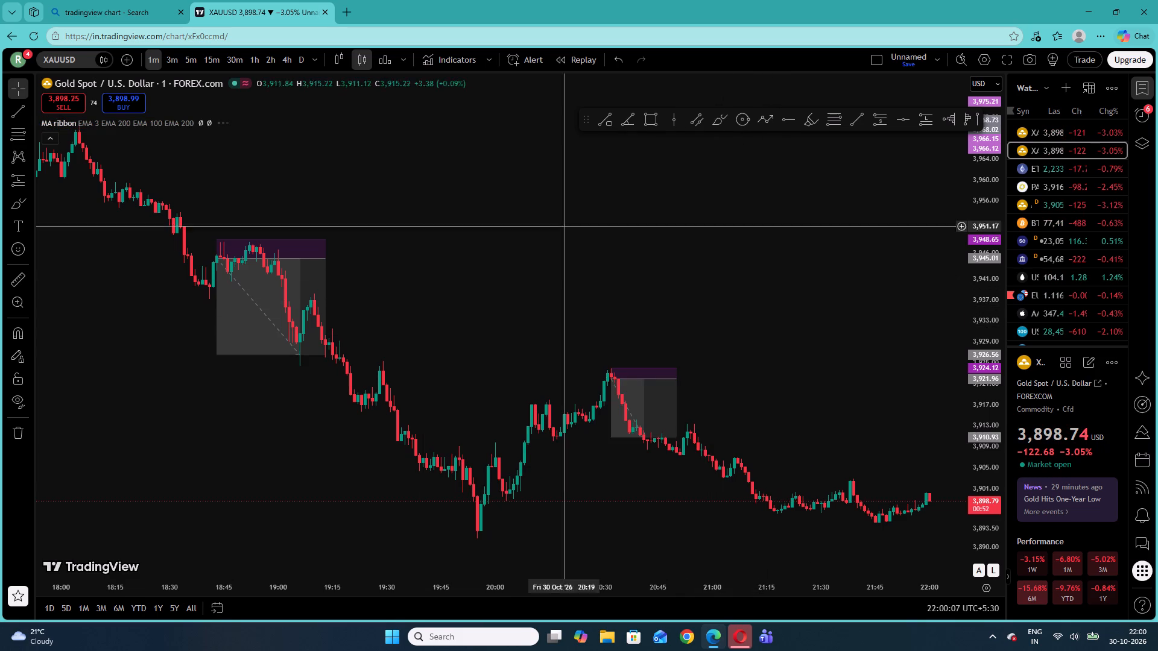
Switch the chart from the FOREX.com feed to the OANDA XAUUSD symbol in the watchlist.
left_click_drag(986, 401, 978, 340)
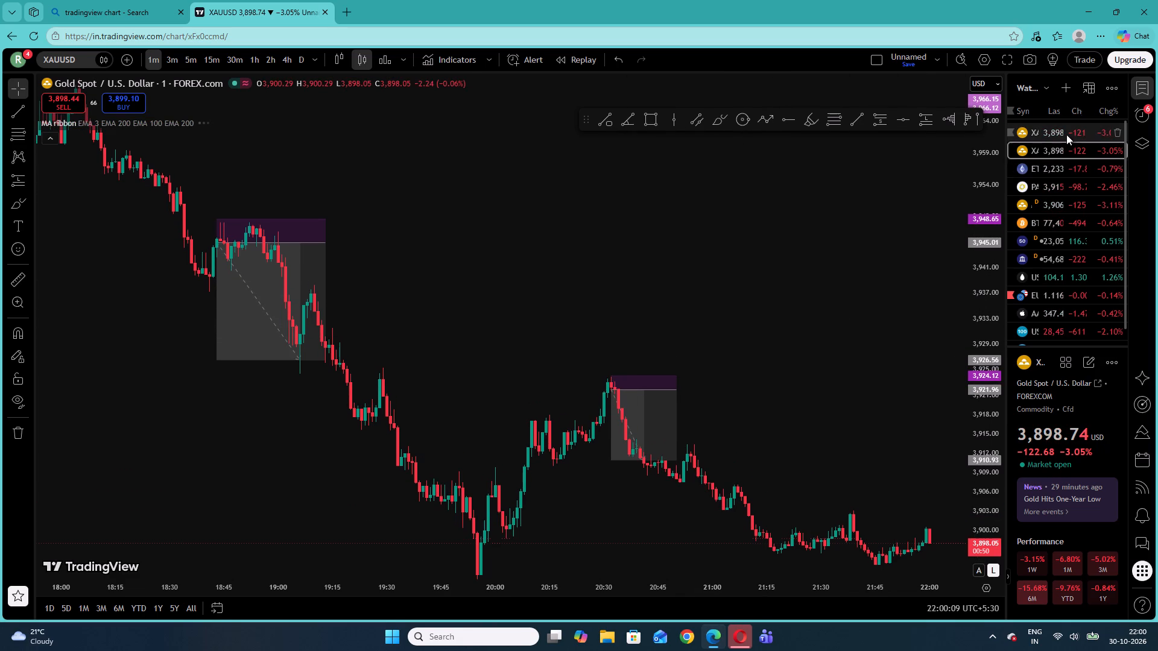
left_click(1066, 134)
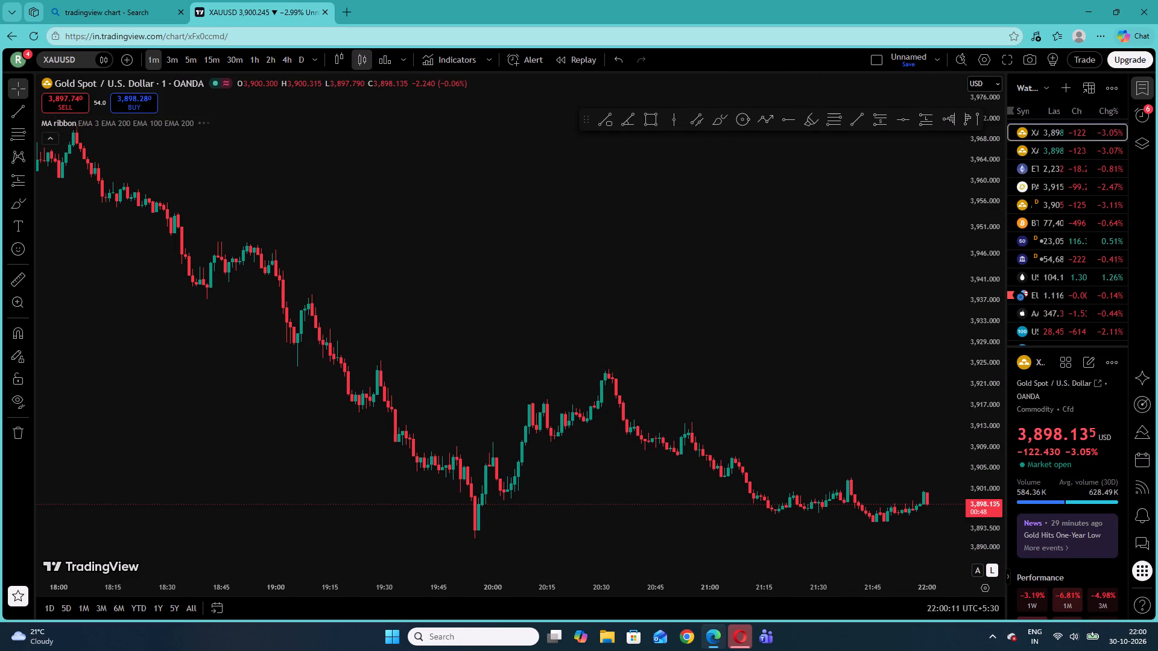
Move the floating drawing toolbar off the price chart to beside the Replay control.
left_click_drag(589, 119, 622, 55)
Examine recent OANDA XAUUSD price action on the 15-minute, 5-minute and 3-minute timeframes, ending on the 1-minute chart.
left_click_drag(821, 313, 746, 221)
left_click_drag(995, 473, 987, 399)
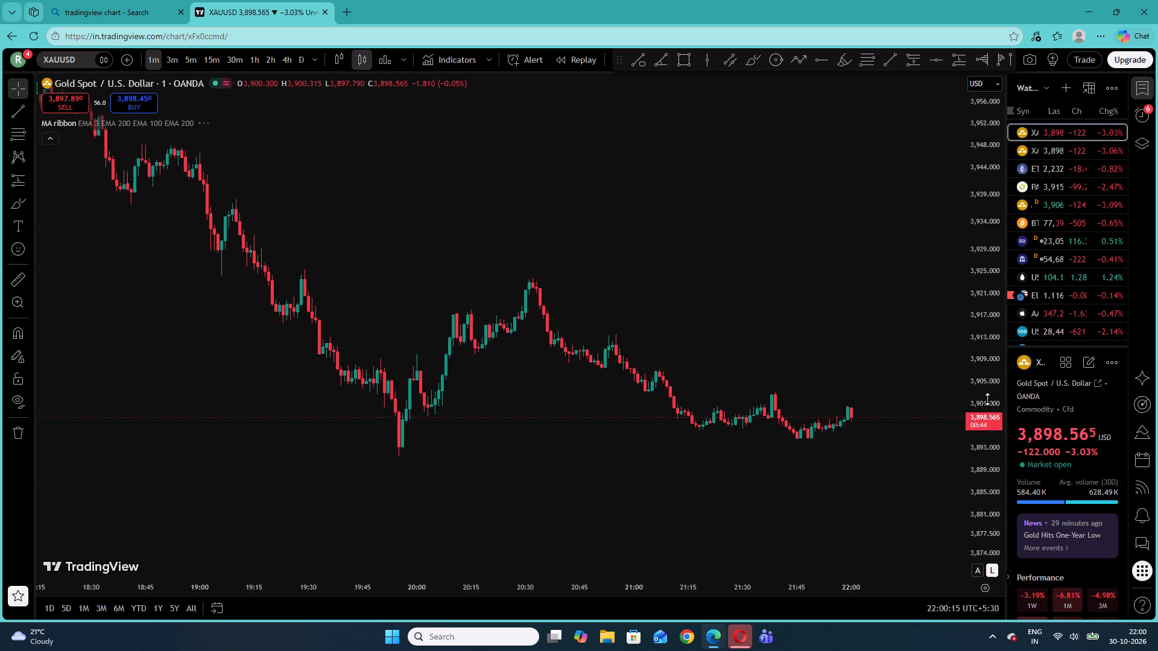
left_click_drag(987, 399, 965, 160)
left_click_drag(881, 334, 703, 218)
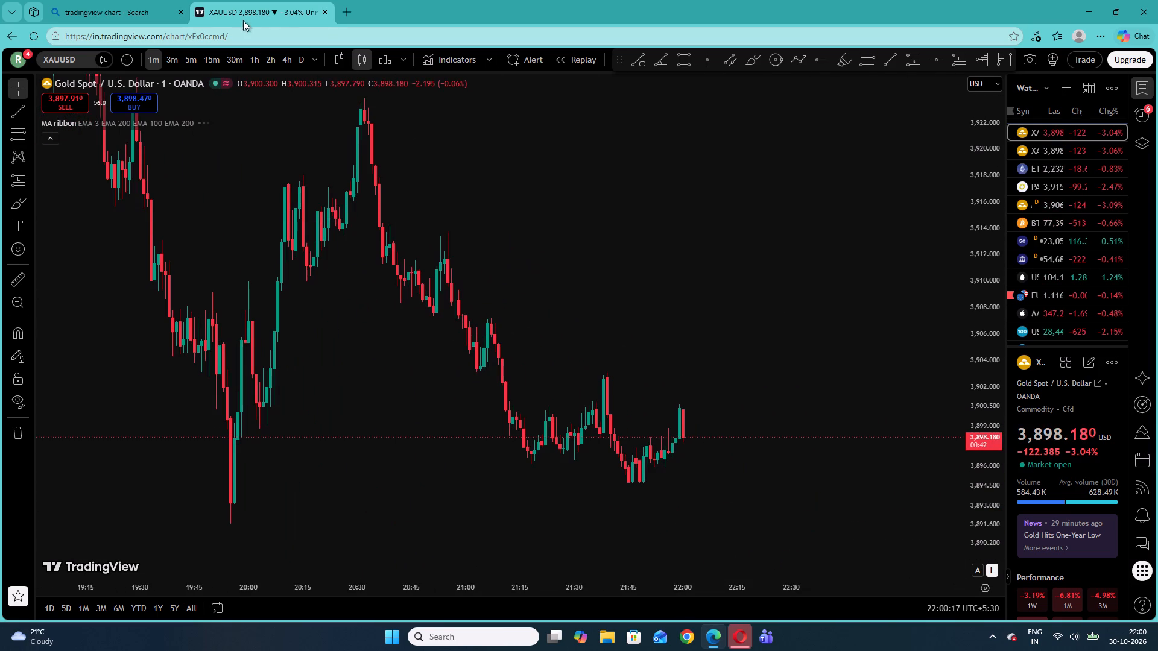
left_click(190, 56)
left_click(212, 58)
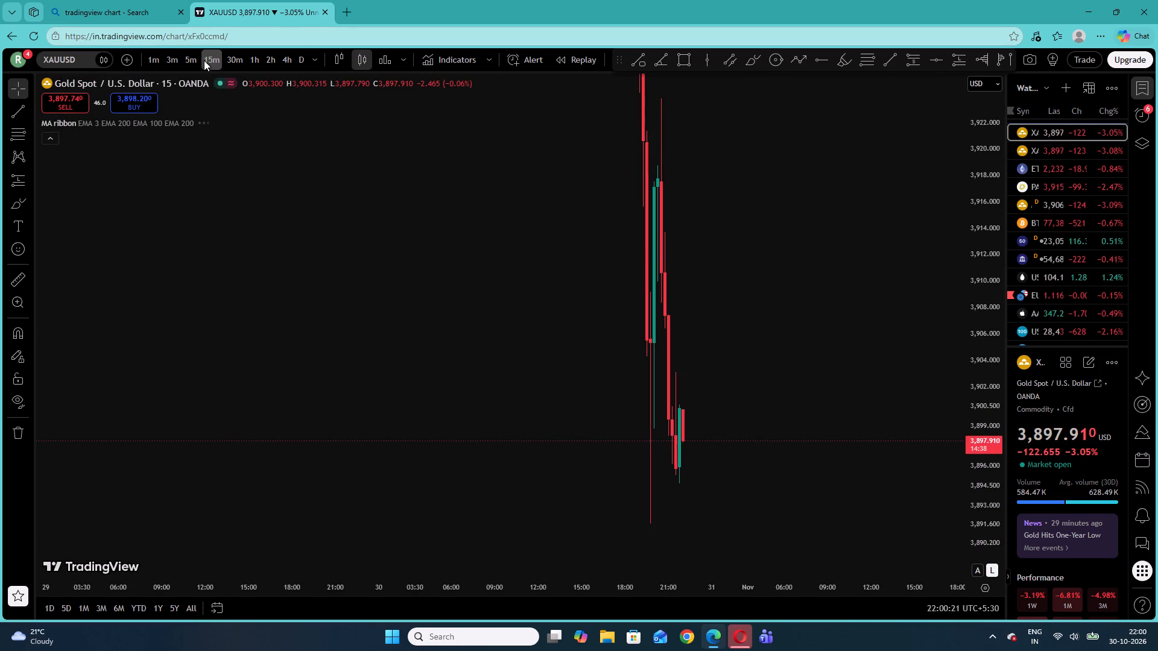
left_click(191, 60)
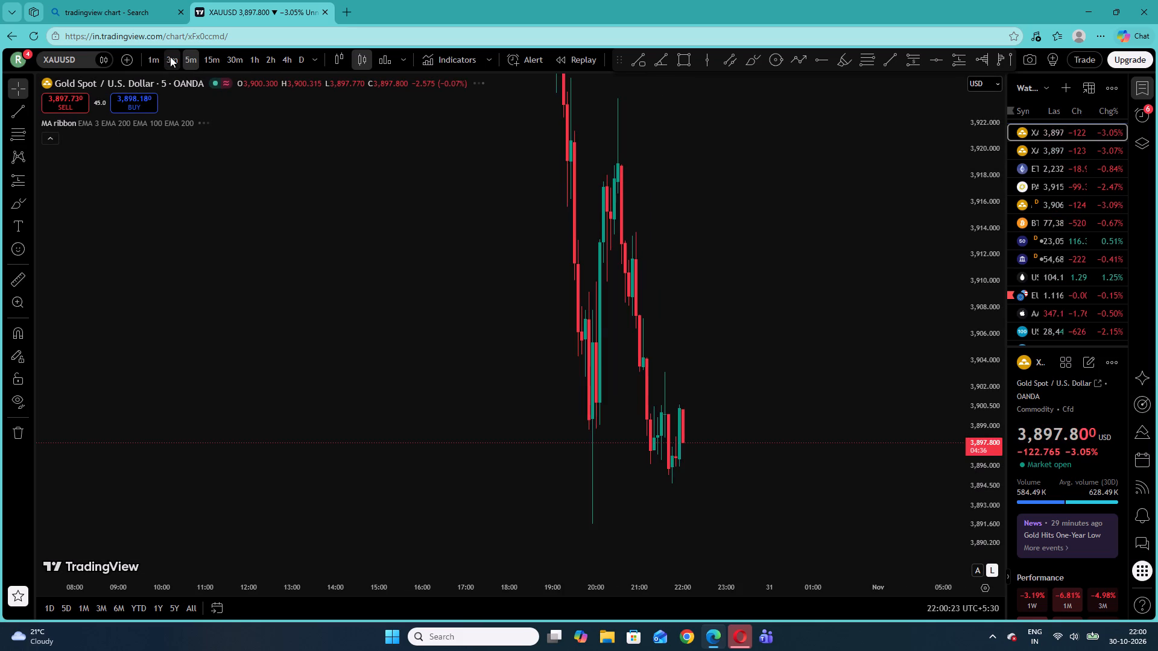
left_click(169, 51)
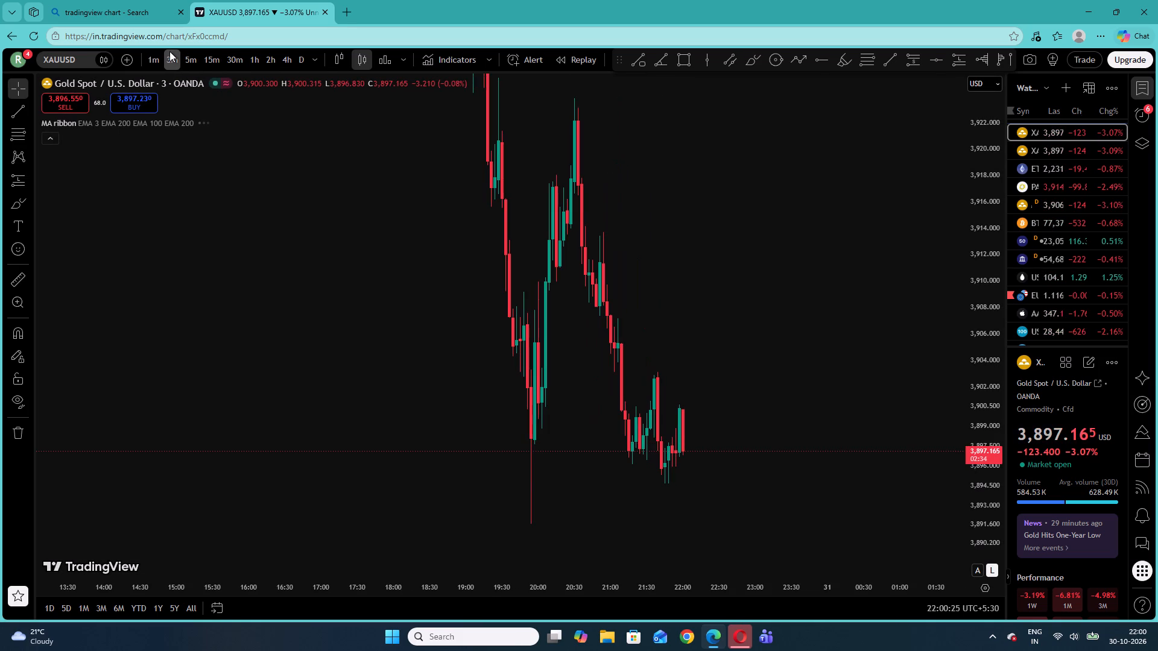
left_click(157, 61)
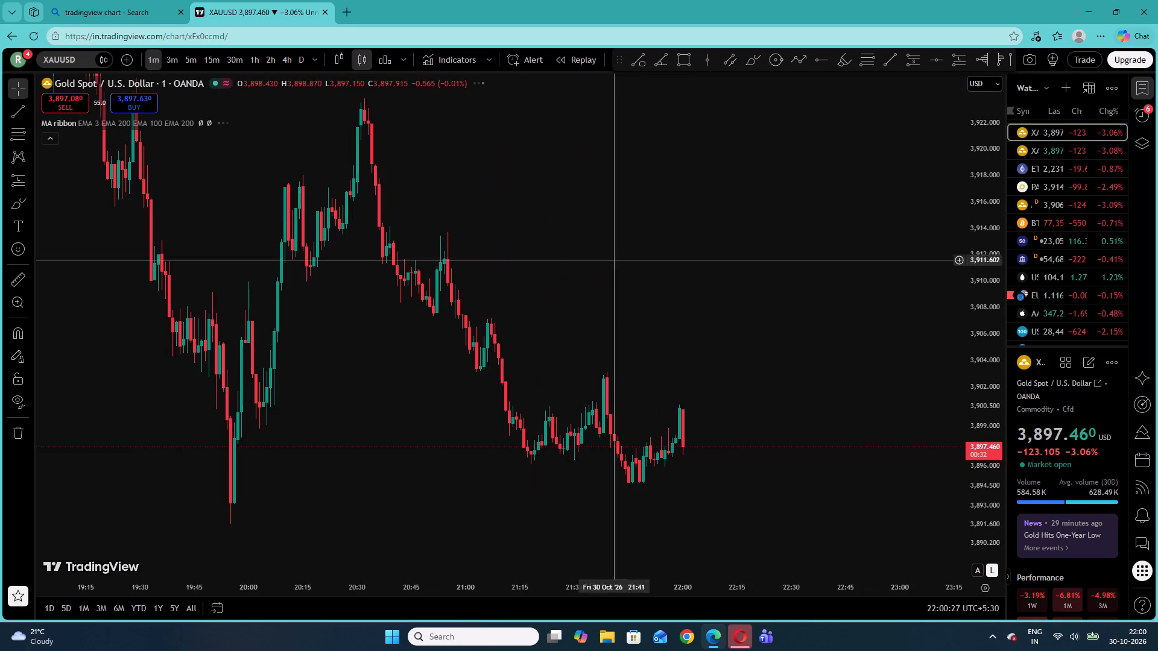
left_click_drag(726, 285, 823, 191)
left_click_drag(990, 365, 979, 318)
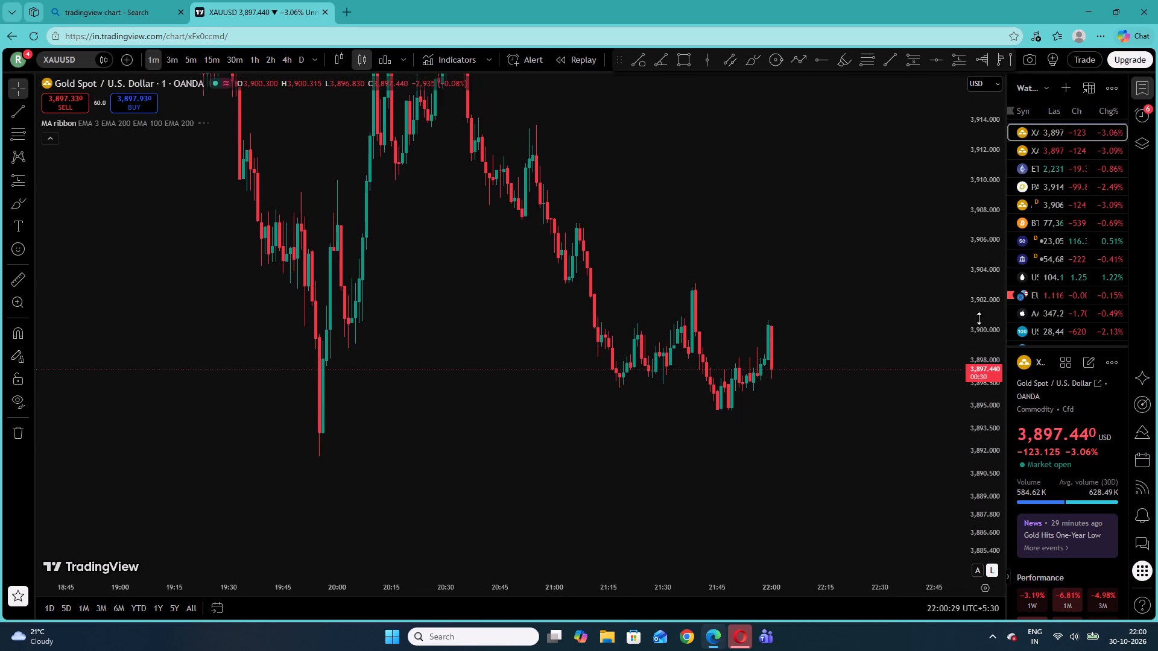
left_click_drag(979, 318, 968, 308)
left_click_drag(856, 236, 781, 234)
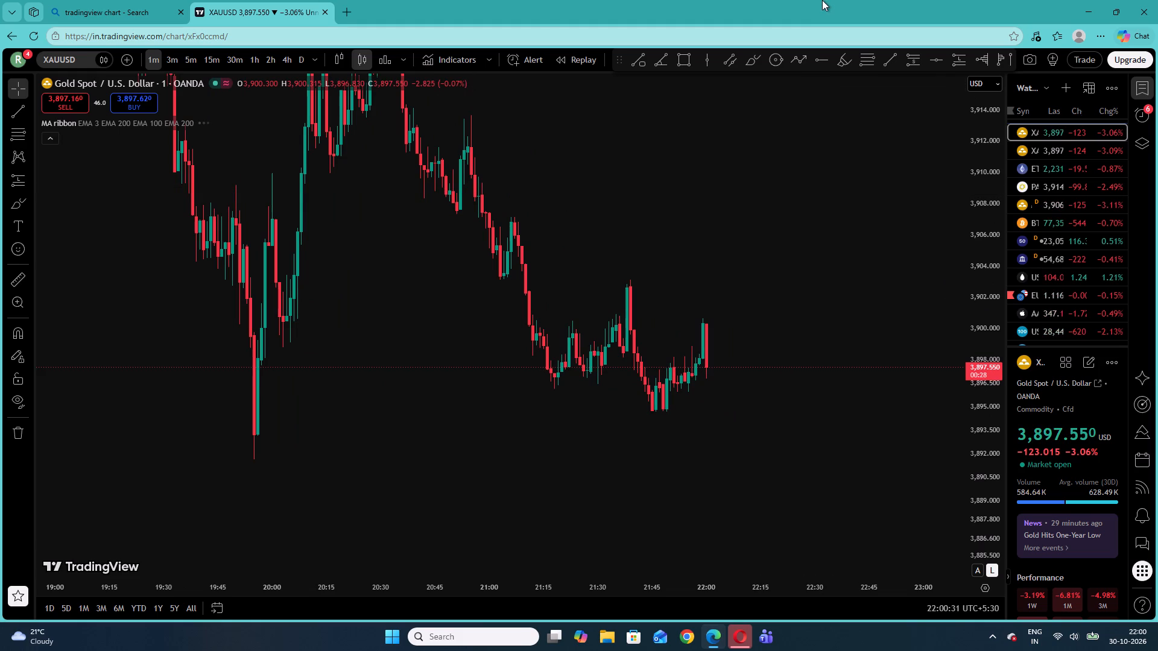
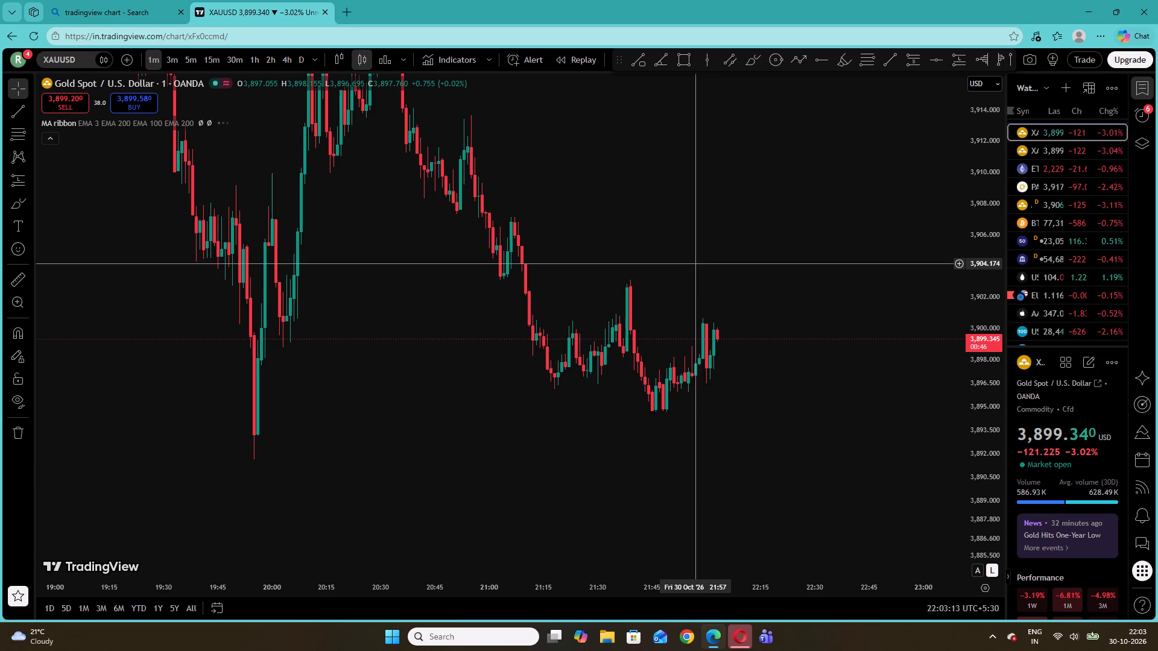
Reload the XAUUSD chart page.
scroll(697, 263, "down", 1)
left_click(40, 34)
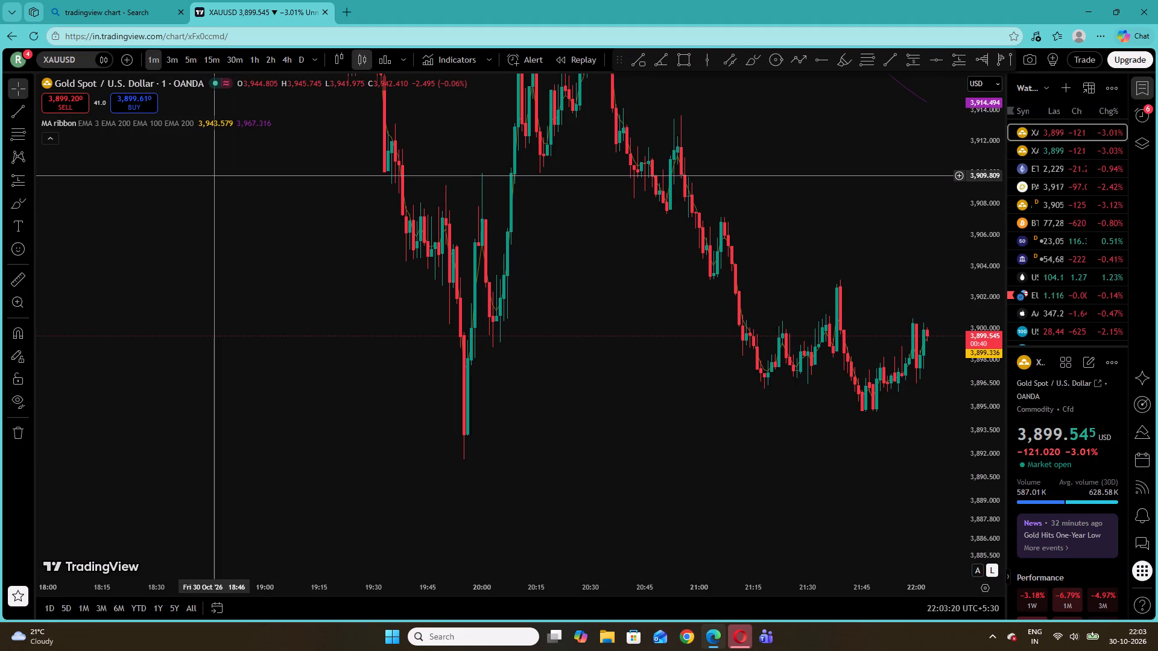
Restart the computer's Wi-Fi by turning it off and back on, select the previously connected network, and return to the chart.
left_click(1057, 634)
left_click(994, 415)
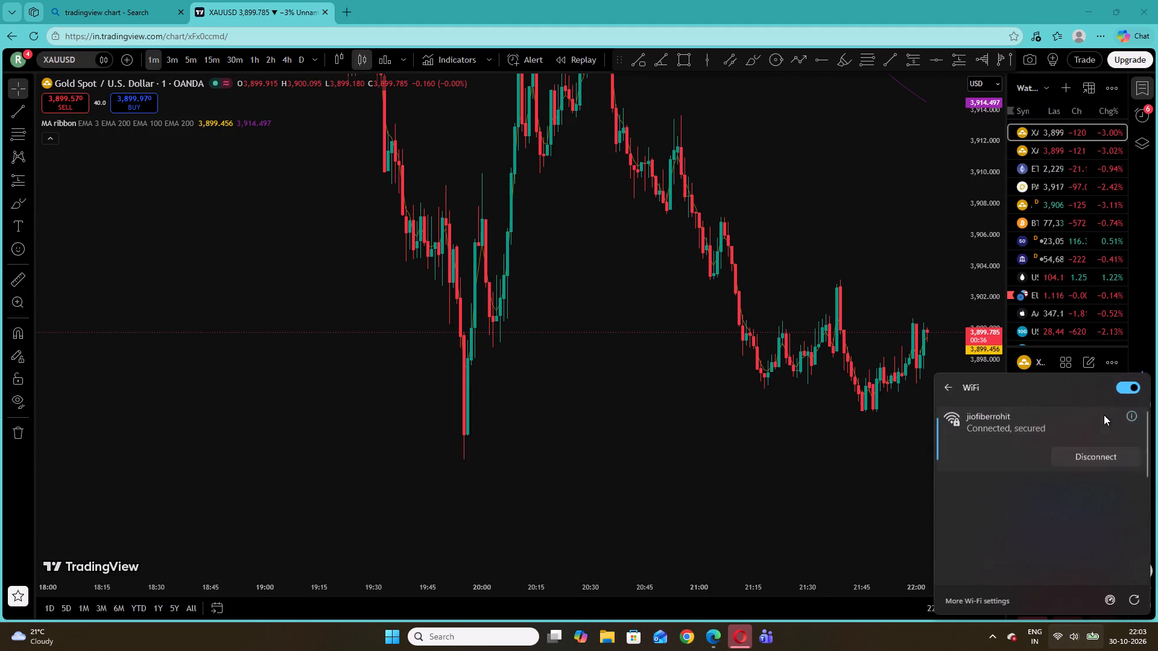
left_click(1128, 388)
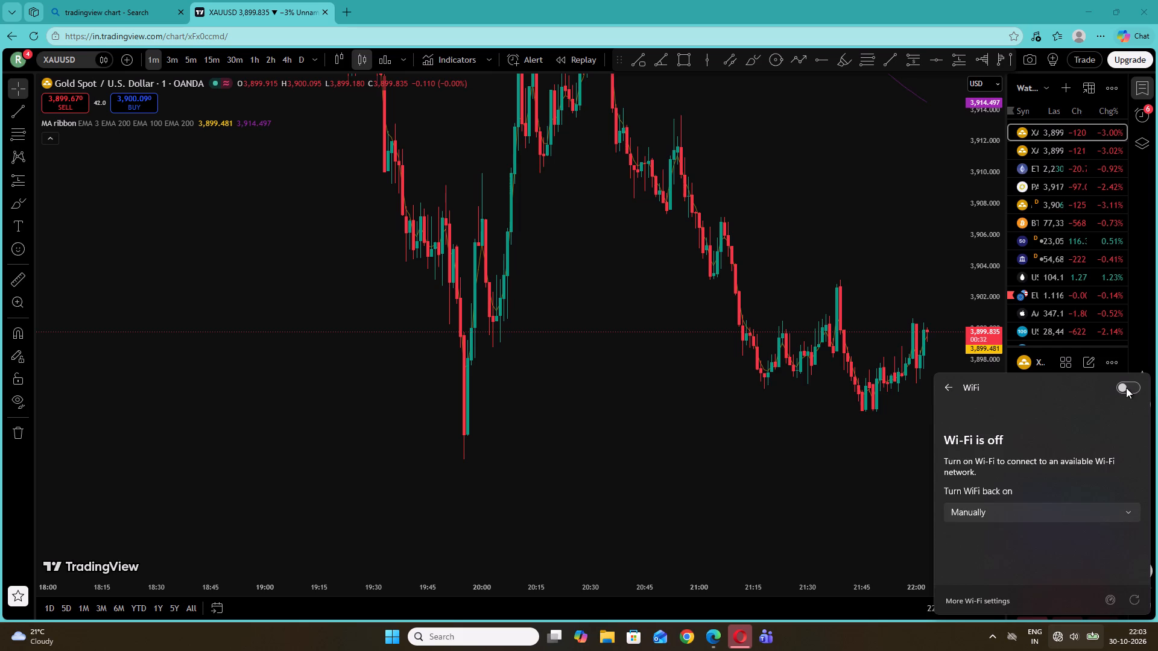
left_click(1126, 388)
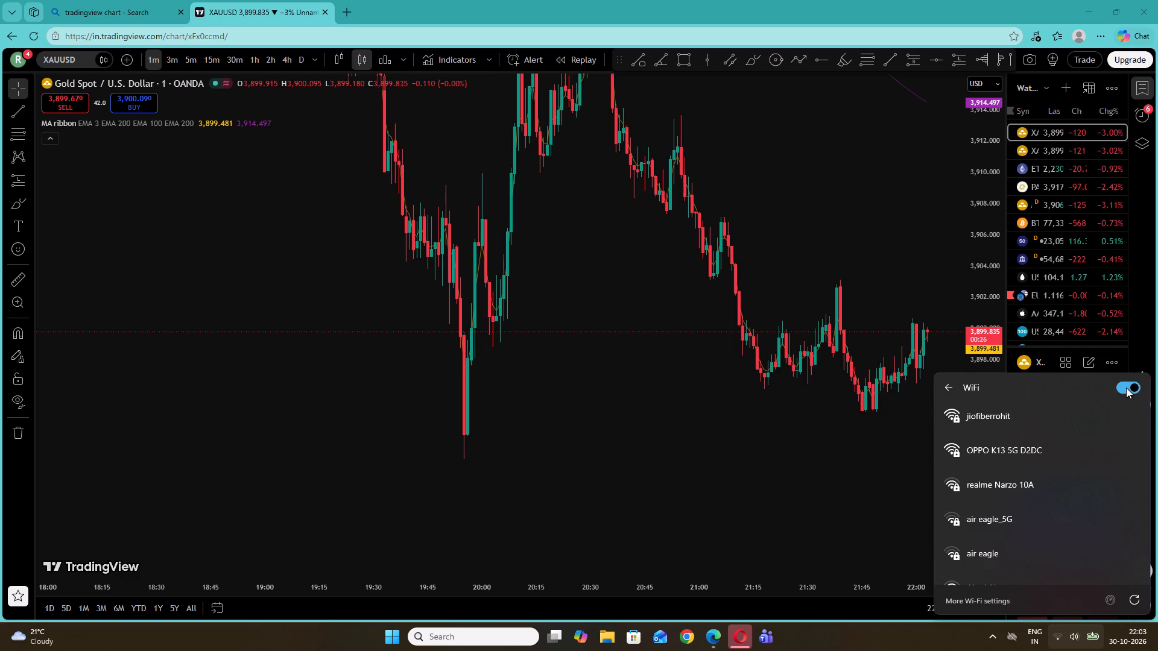
left_click(1014, 429)
left_click(803, 385)
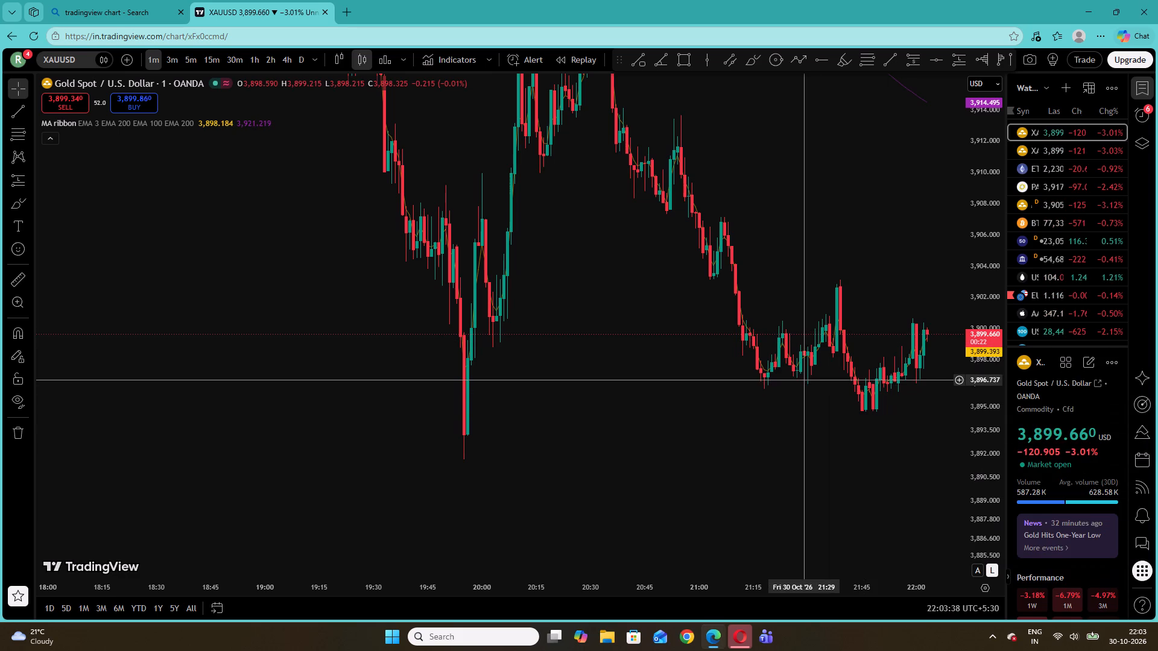
Reload the XAUUSD chart page over the restarted Wi-Fi connection.
left_click(37, 39)
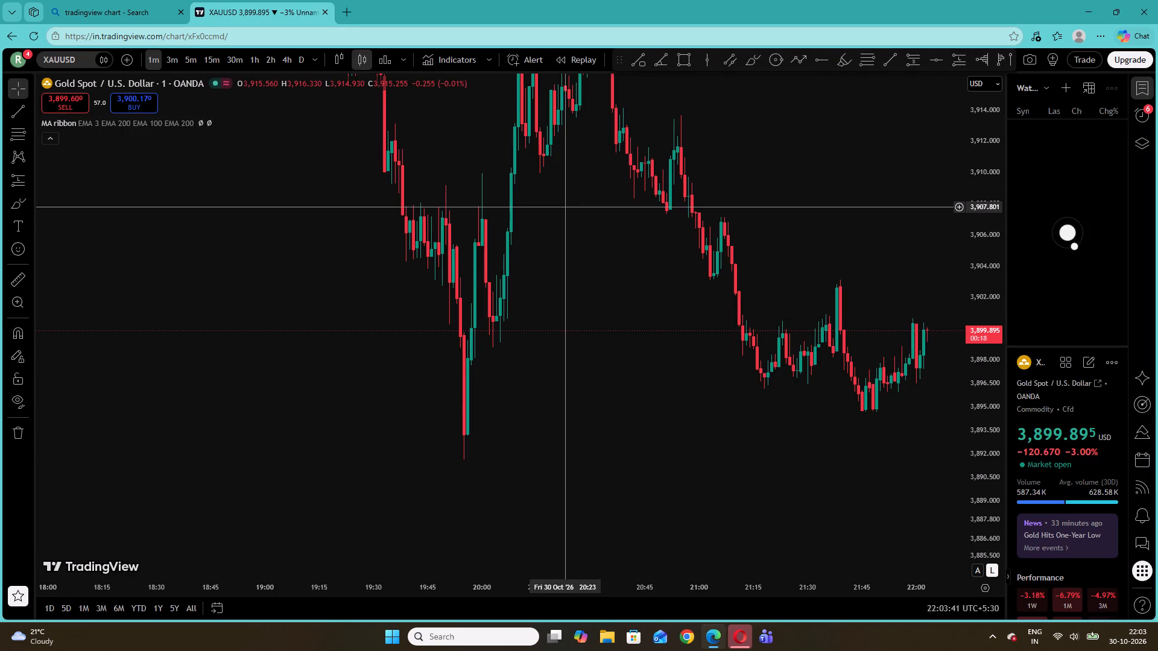
Collapse the watchlist and symbol details sidebar to give the 1-minute XAUUSD chart more width.
left_click(1009, 577)
left_click_drag(1103, 401, 1107, 452)
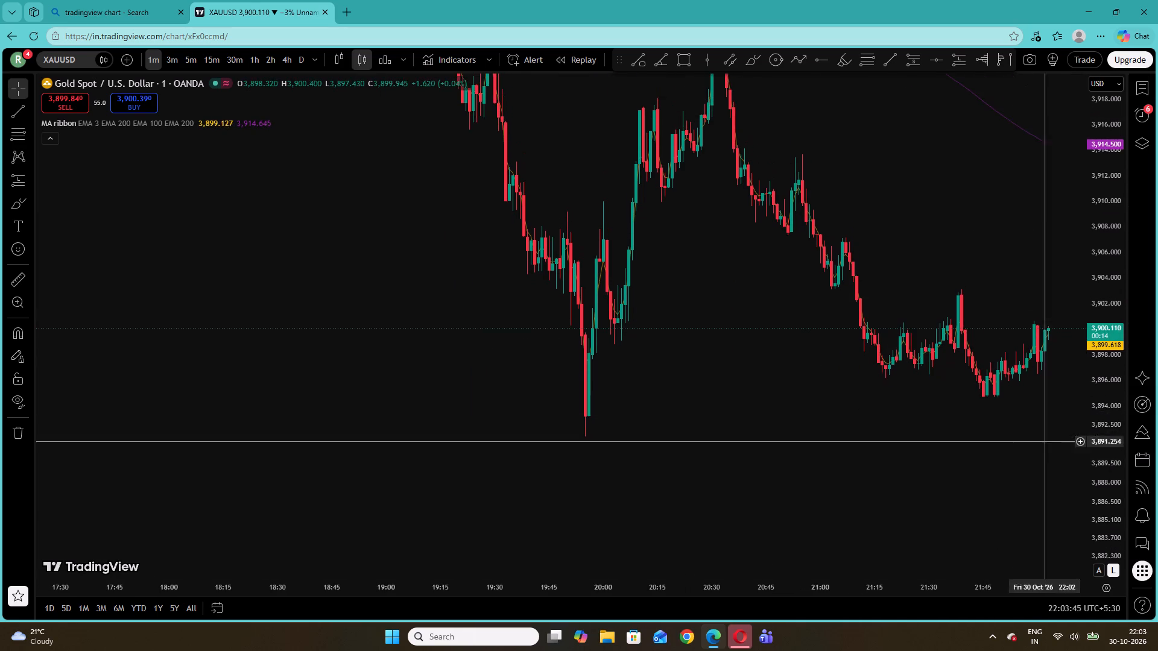
left_click_drag(1005, 436, 888, 473)
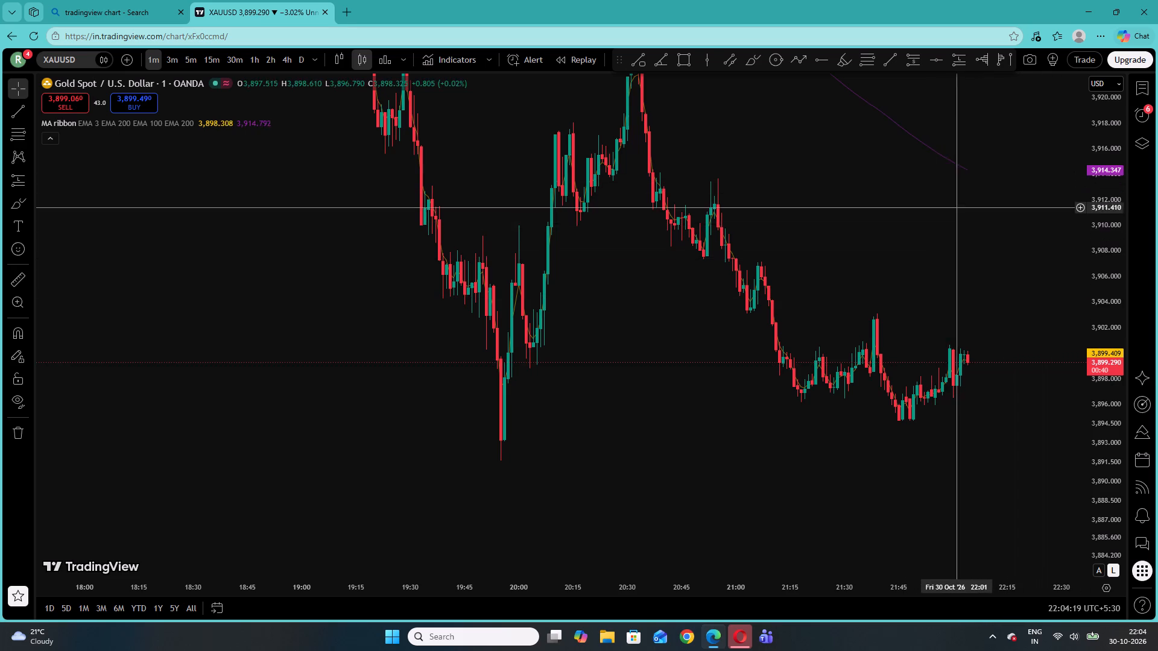
Raise the MA #1 colour in the MA ribbon to full opacity and apply the settings.
left_click_drag(955, 207, 778, 321)
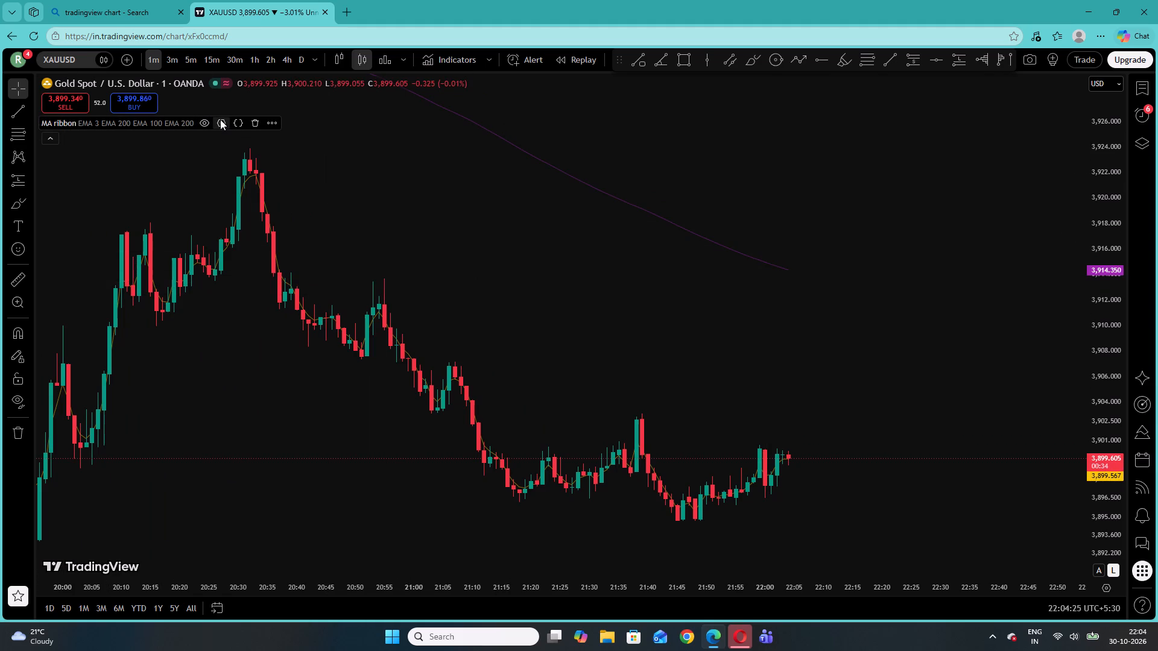
left_click(220, 120)
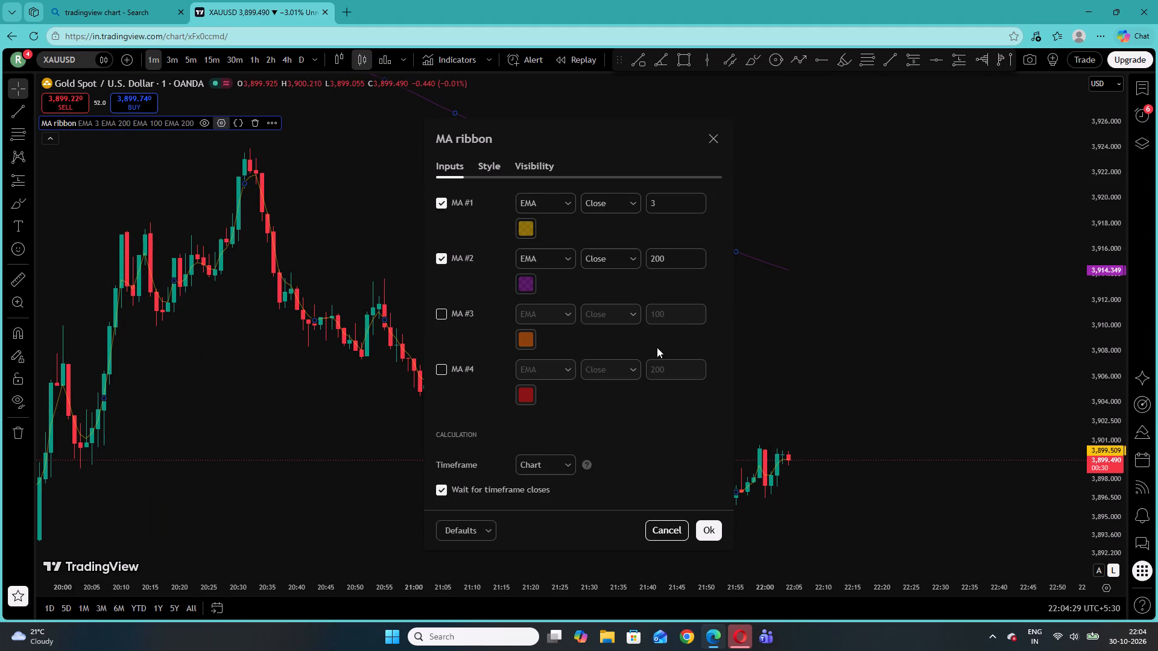
left_click(525, 230)
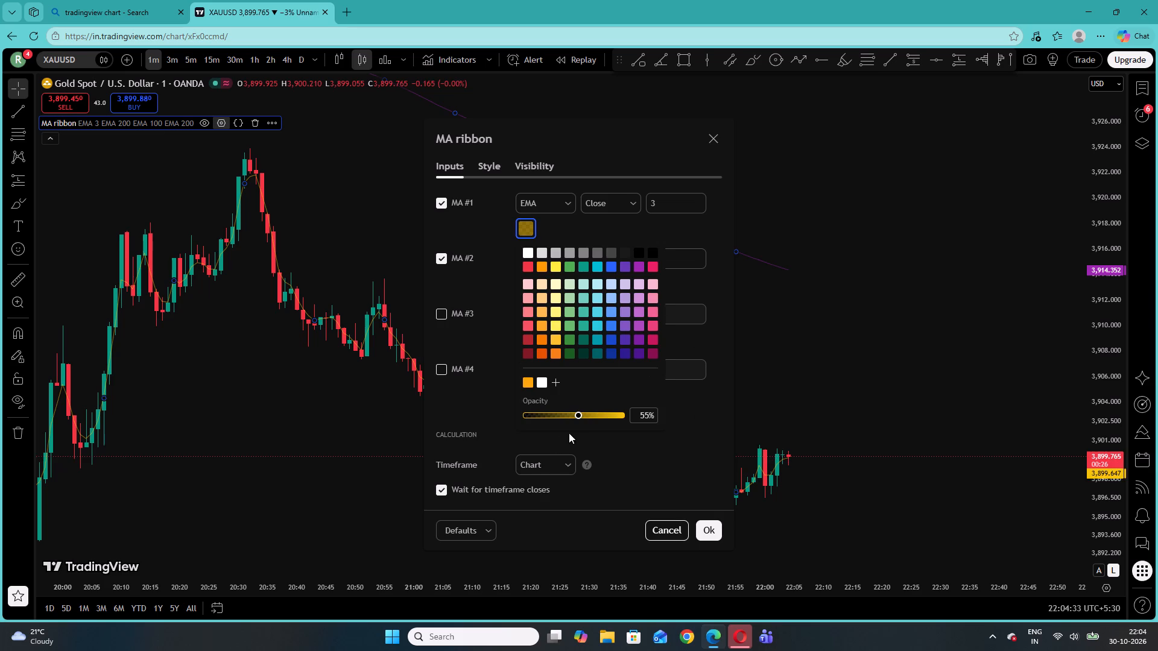
left_click_drag(579, 414, 669, 409)
left_click(703, 431)
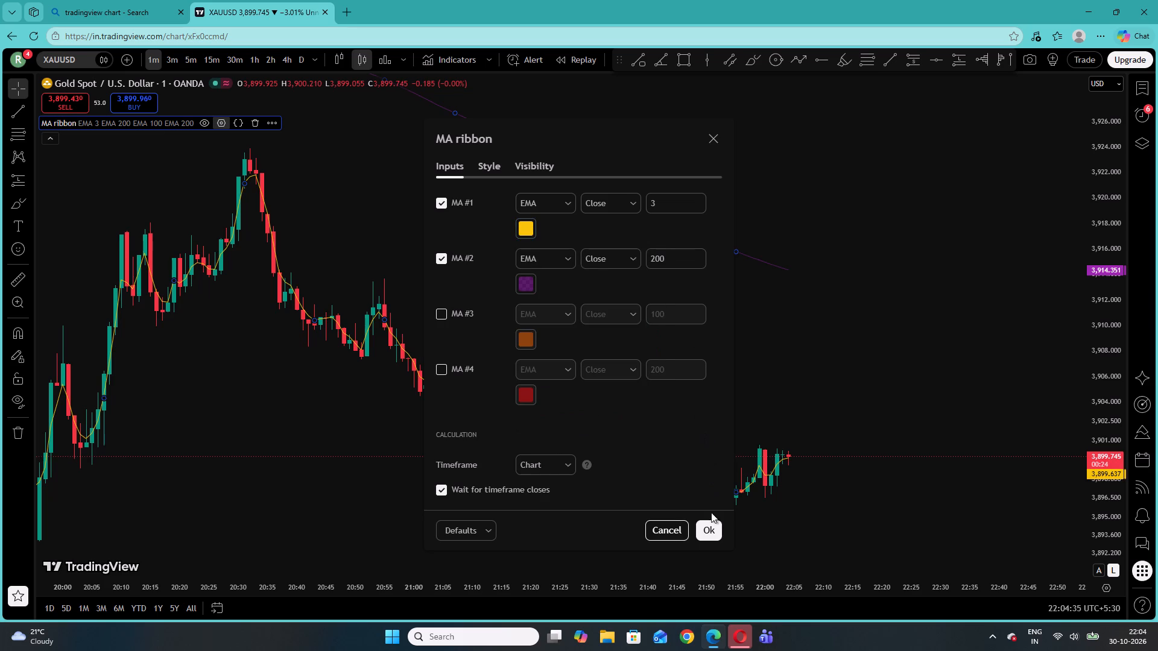
left_click(711, 522)
left_click(814, 288)
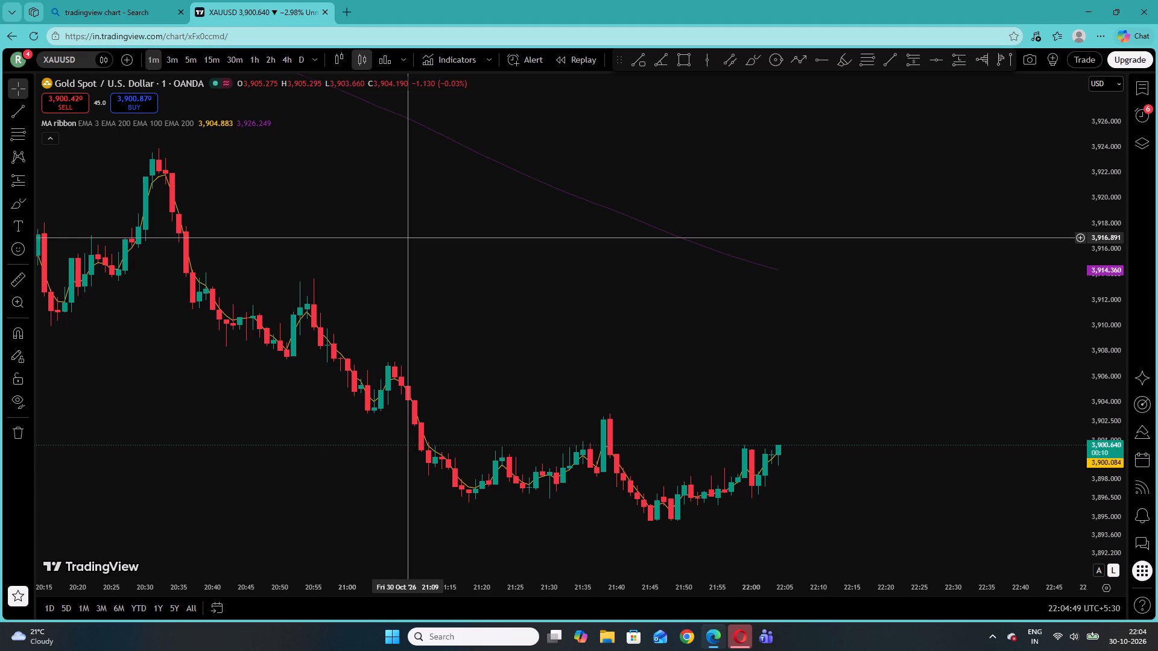
Place a long position at the 21:17 candle with entry at about 3,897.41 and stop at about 3,896.33.
left_click_drag(407, 237, 414, 237)
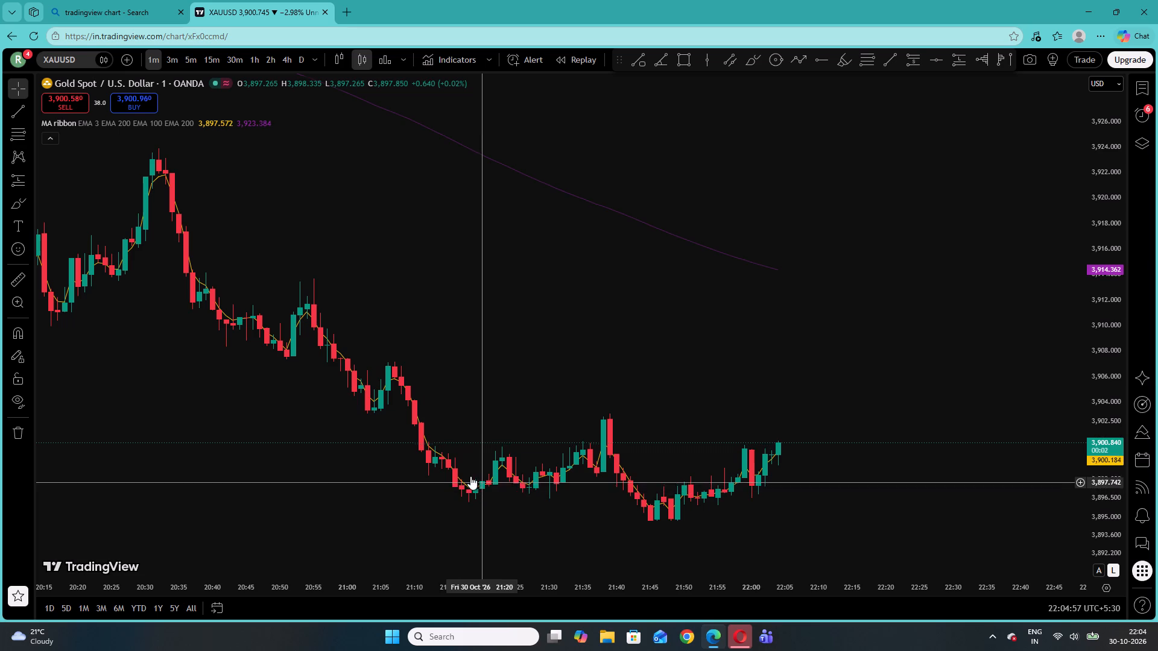
left_click(29, 184)
left_click(50, 195)
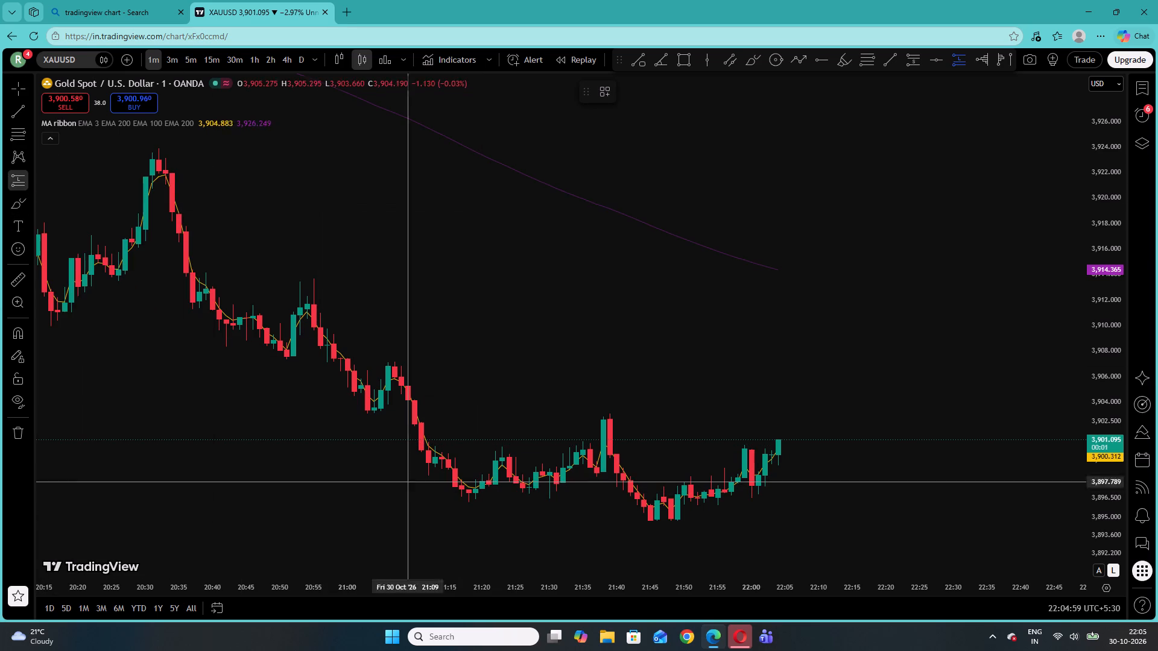
left_click(464, 486)
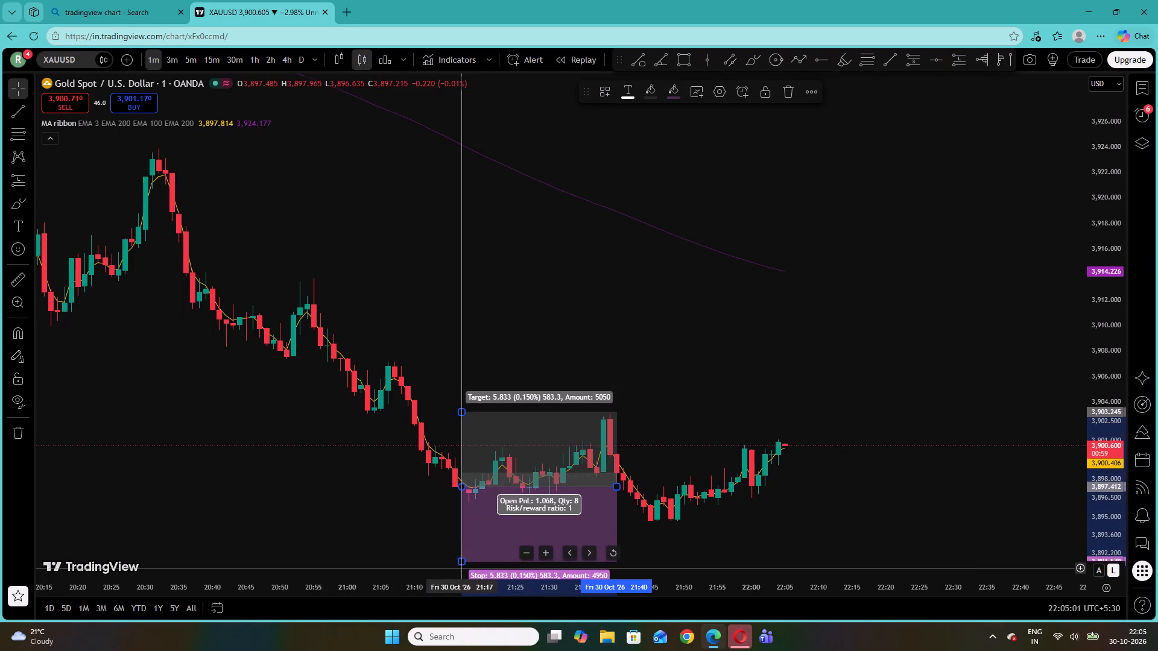
left_click_drag(458, 559, 487, 503)
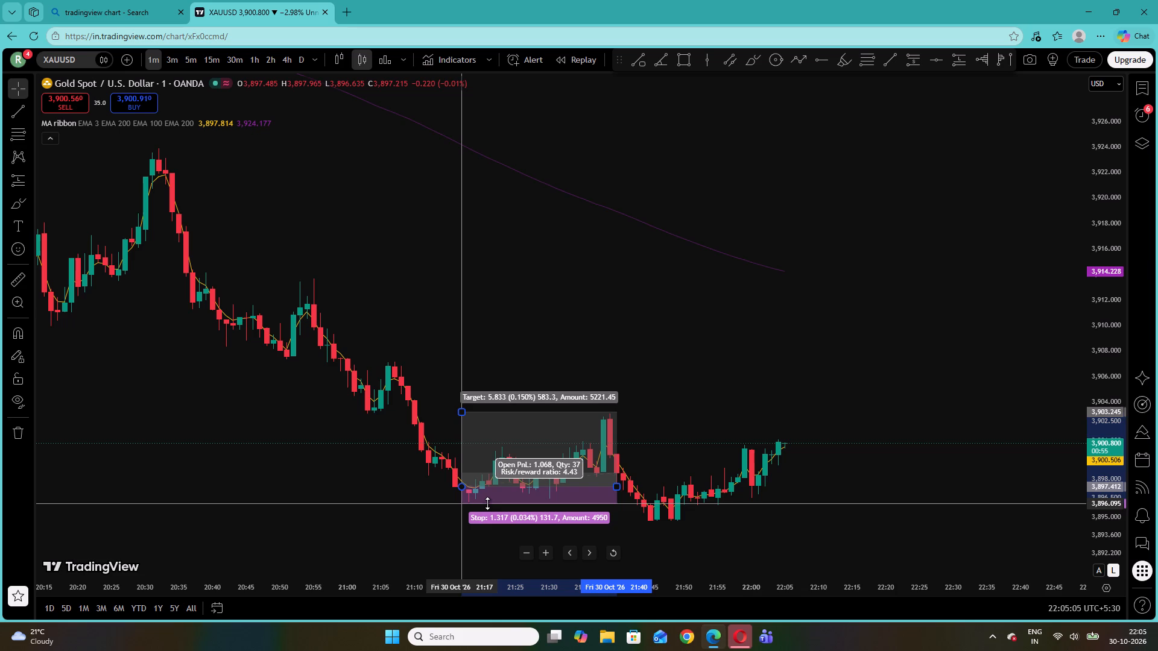
left_click_drag(487, 503, 490, 500)
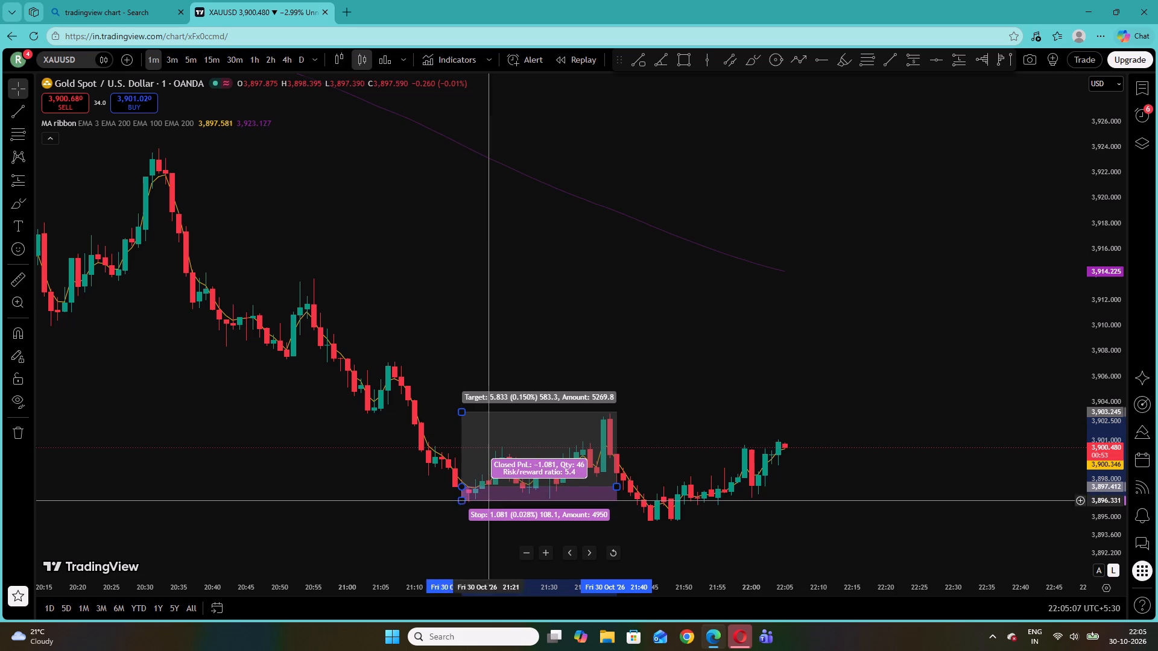
left_click(346, 498)
Move the long position's entry to the 21:18 candle at about 3,897.23 and its stop to about 3,896.38.
left_click_drag(308, 485, 330, 411)
left_click_drag(1102, 509, 1092, 426)
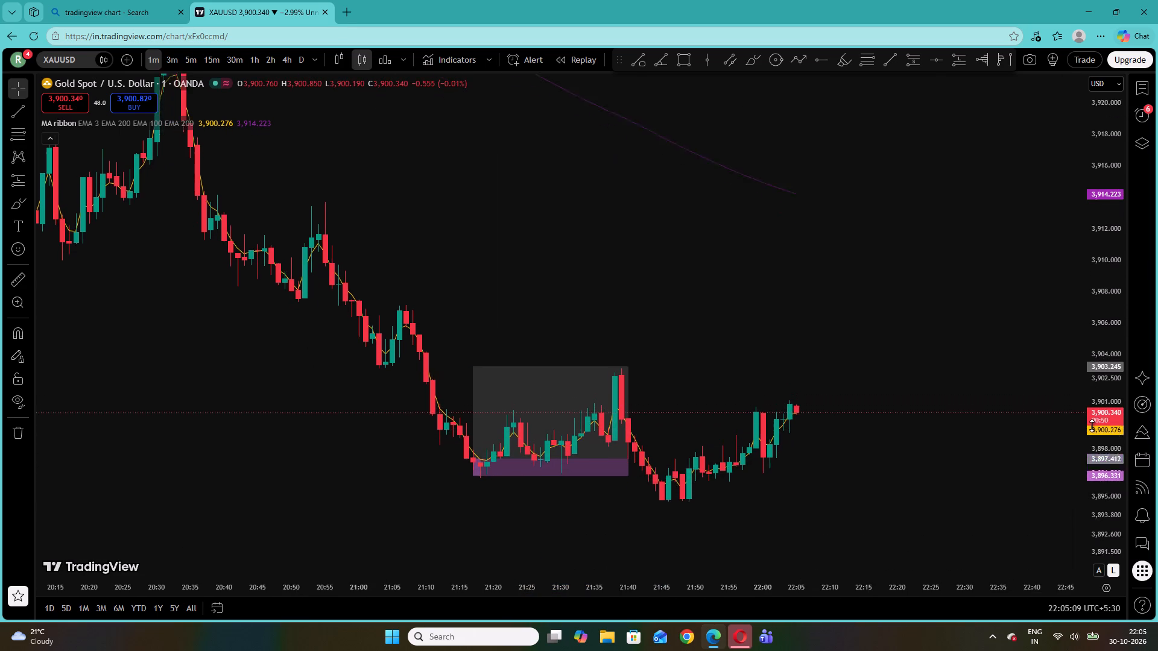
left_click_drag(1092, 426, 1089, 418)
left_click_drag(793, 470, 917, 324)
left_click_drag(1115, 490, 1074, 19)
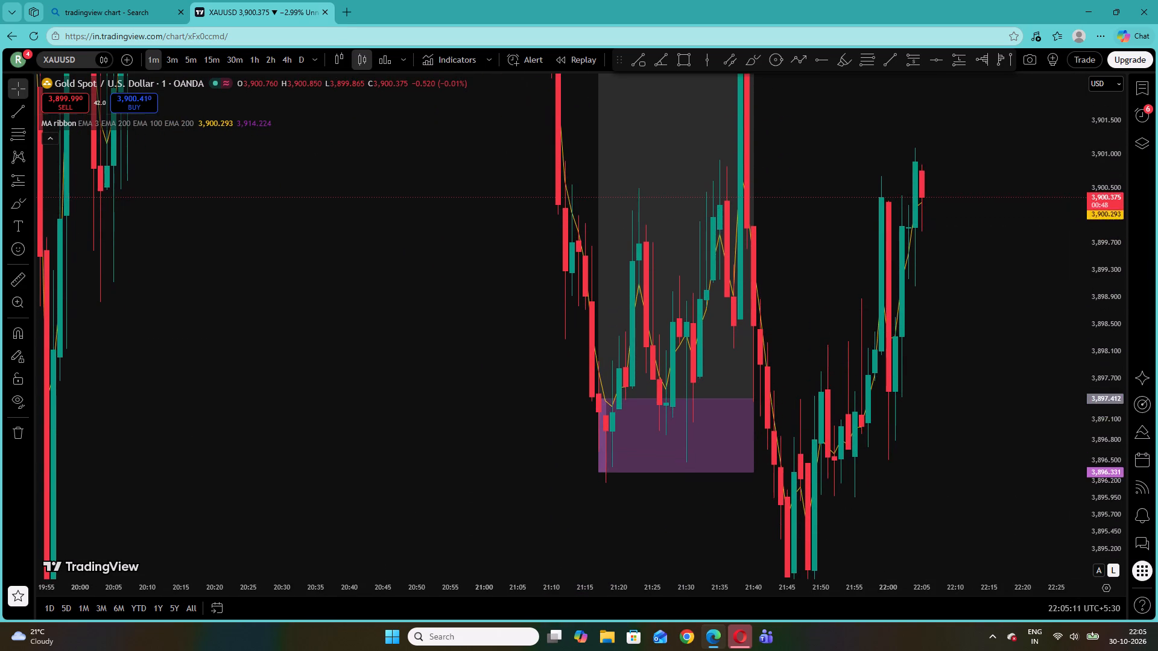
left_click_drag(873, 217, 729, 334)
left_click_drag(746, 361, 815, 262)
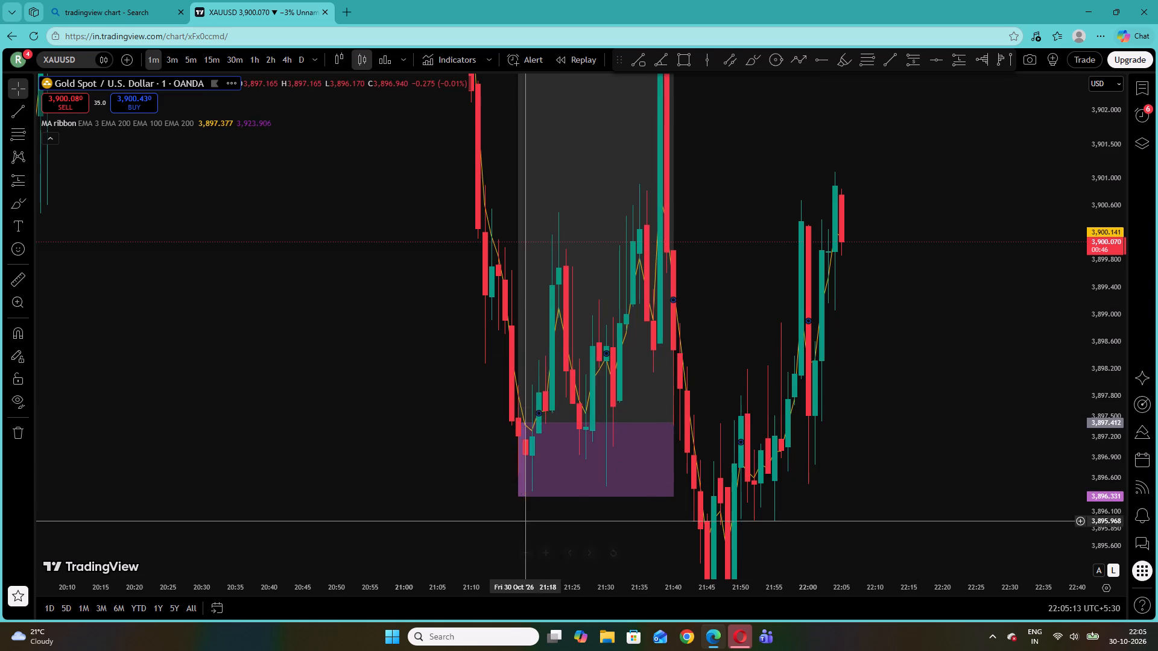
left_click_drag(480, 431, 484, 425)
left_click_drag(519, 420, 524, 430)
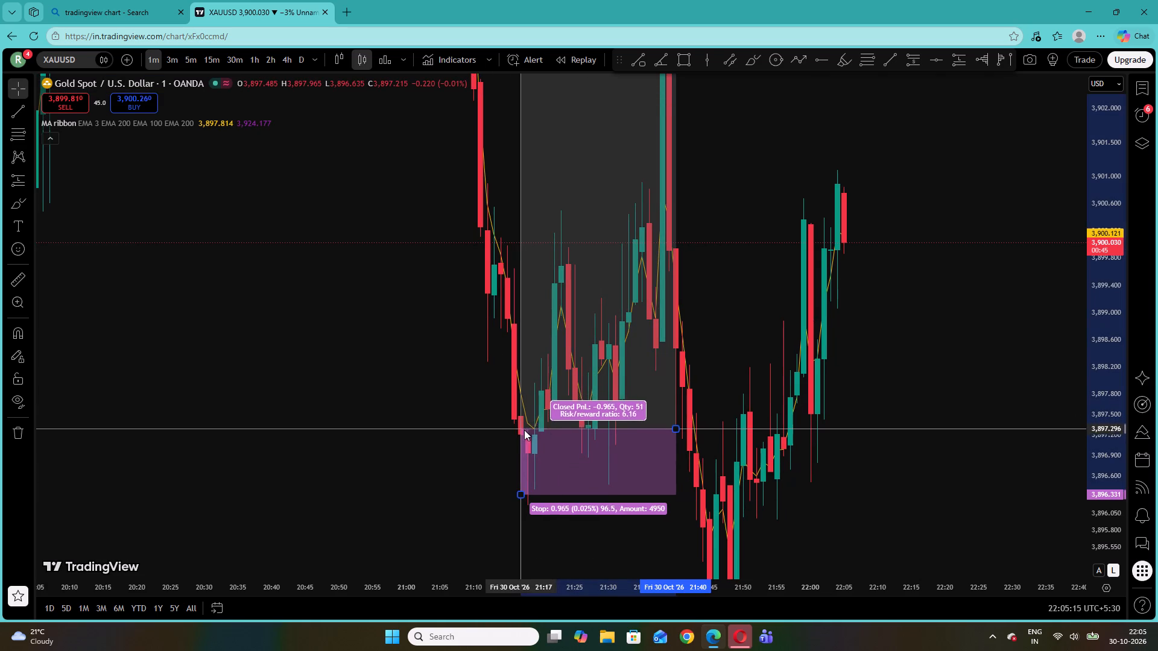
left_click_drag(524, 430, 525, 433)
left_click(487, 453)
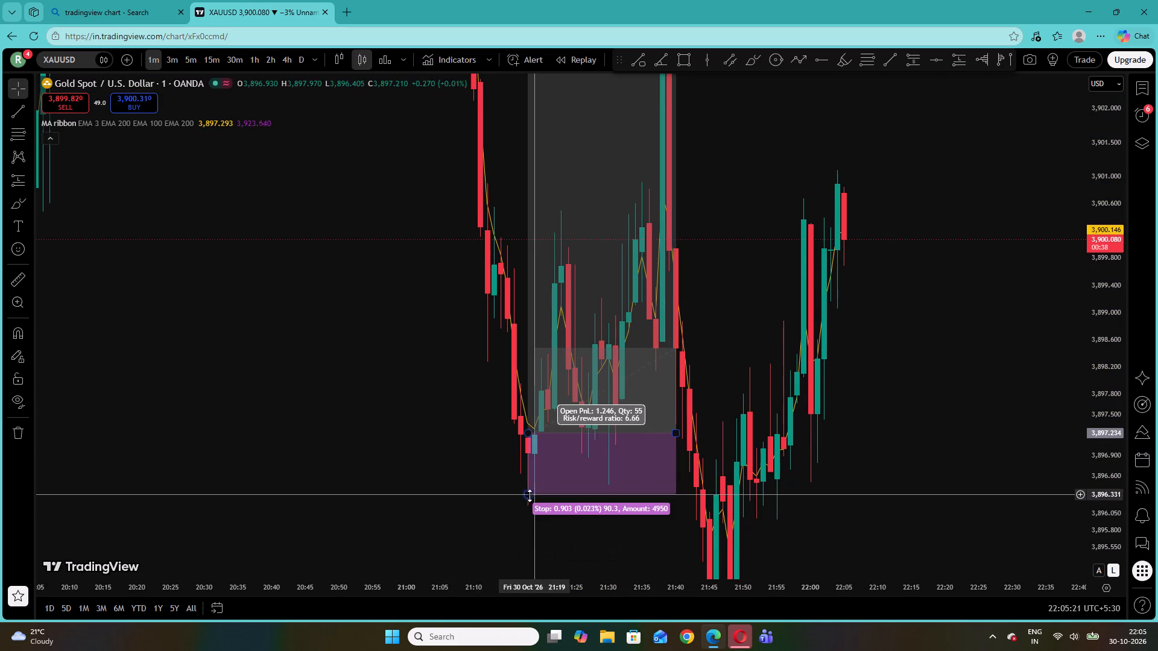
left_click_drag(528, 497, 527, 491)
left_click_drag(416, 445, 416, 439)
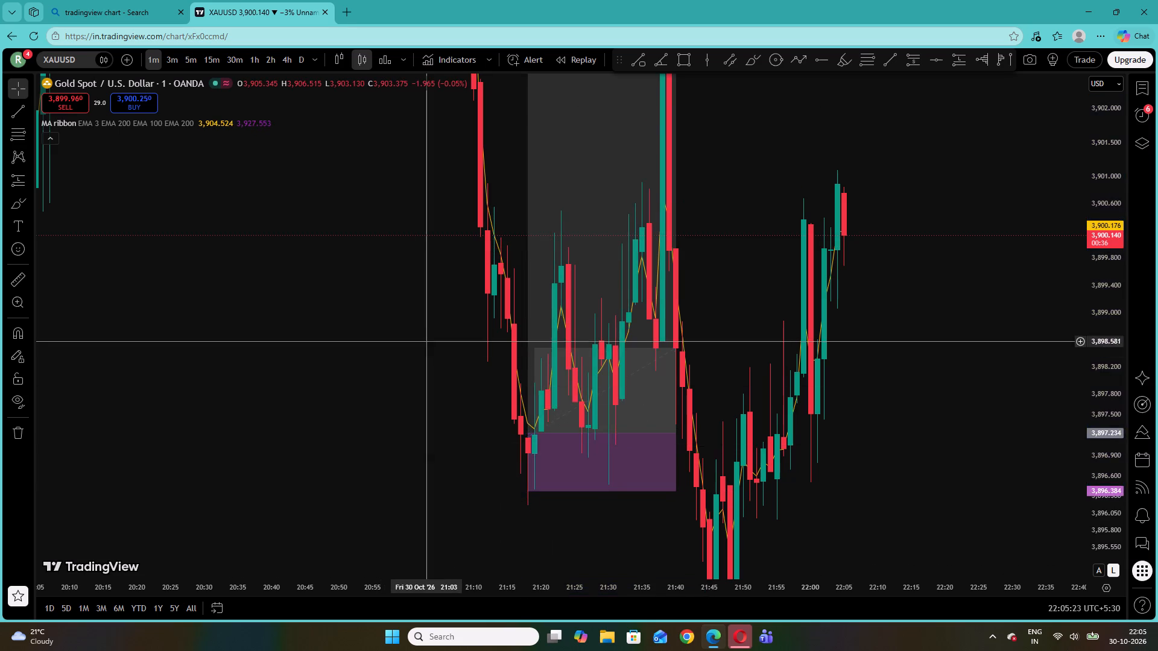
Extend the long position to 21:46 and lower its target to about 3,901.48 for a risk/reward ratio of 5.
left_click_drag(427, 341, 414, 442)
left_click_drag(663, 531, 702, 528)
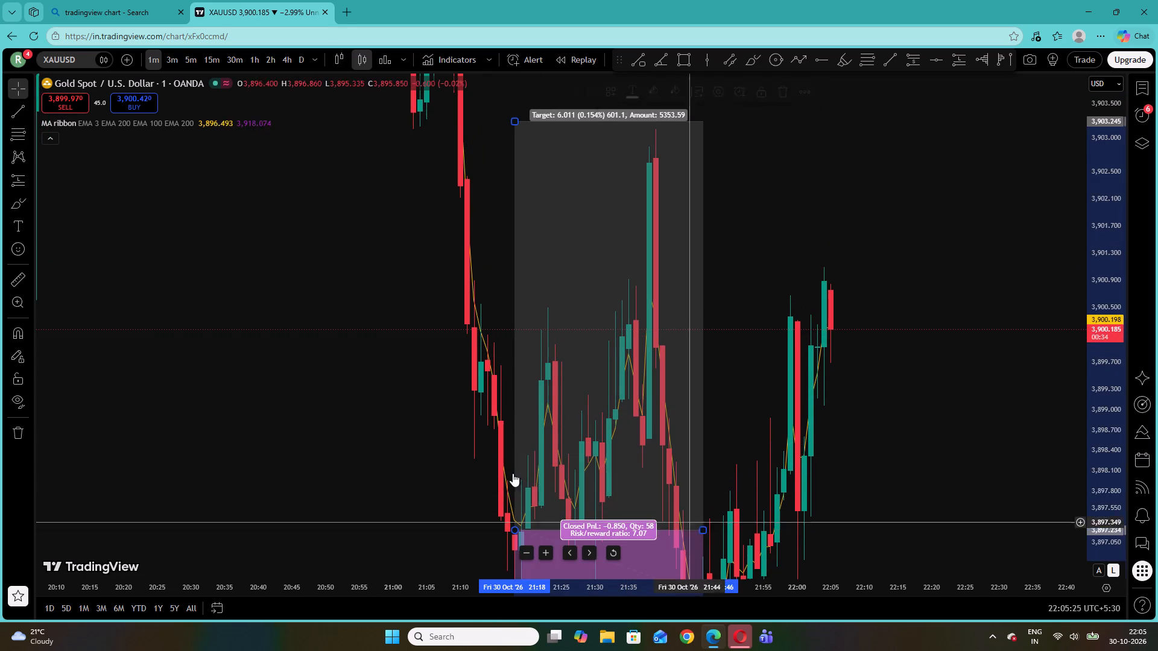
left_click_drag(419, 445, 420, 430)
left_click_drag(515, 123, 519, 171)
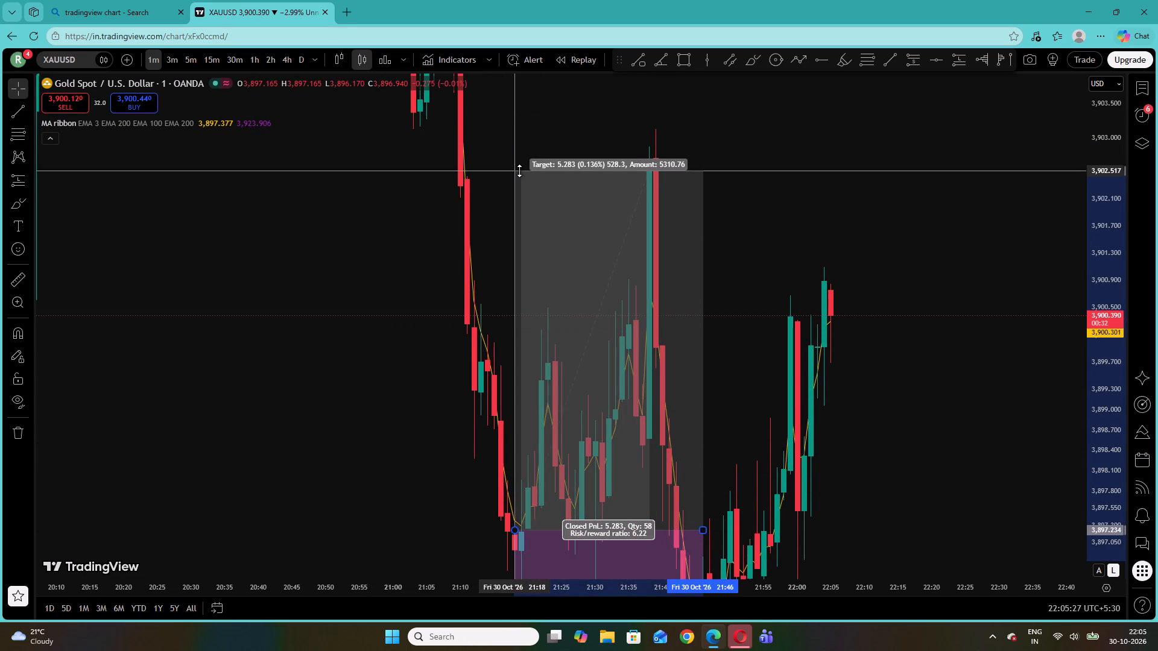
left_click_drag(519, 171, 525, 241)
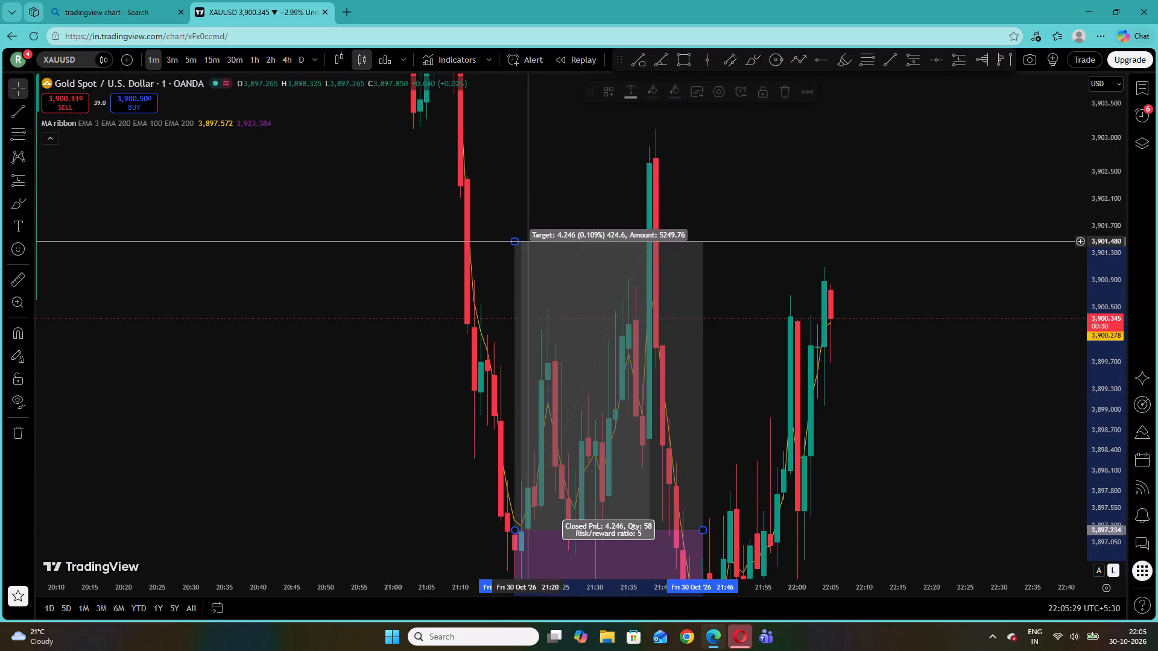
left_click(706, 200)
left_click_drag(1098, 295, 1107, 489)
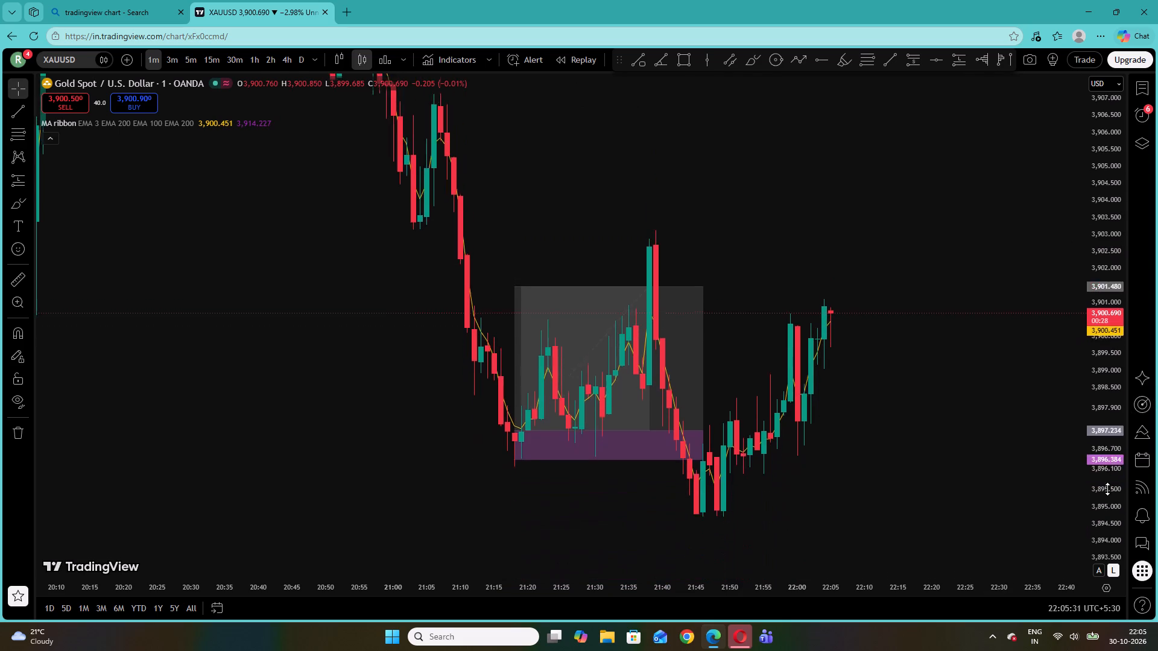
left_click_drag(1107, 489, 1093, 515)
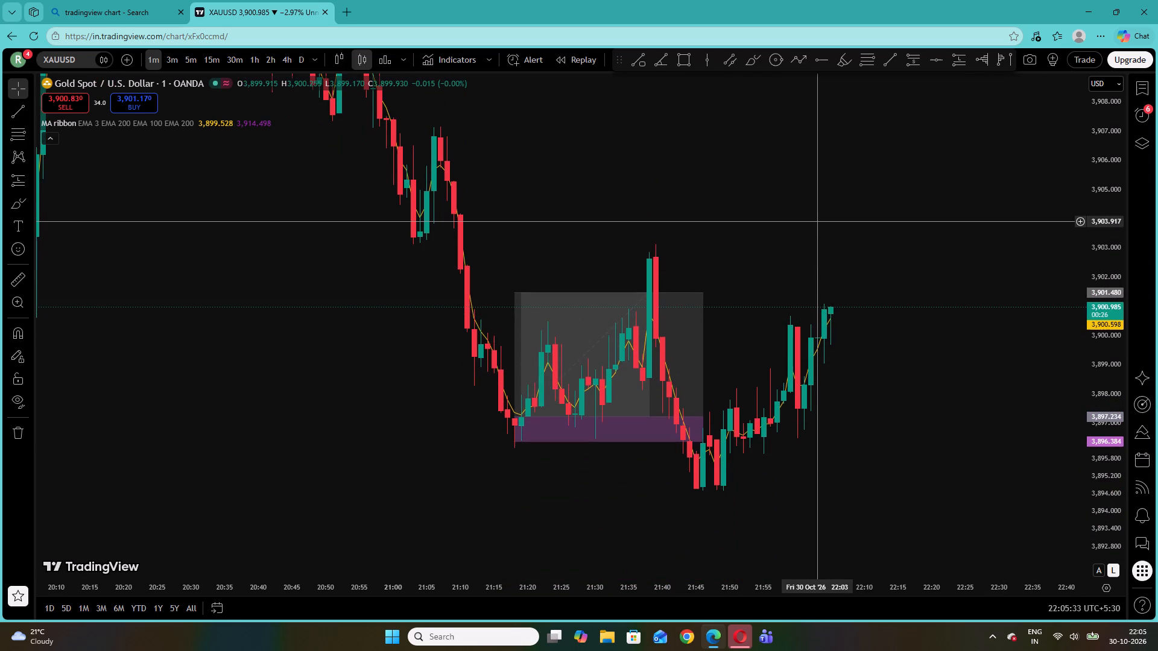
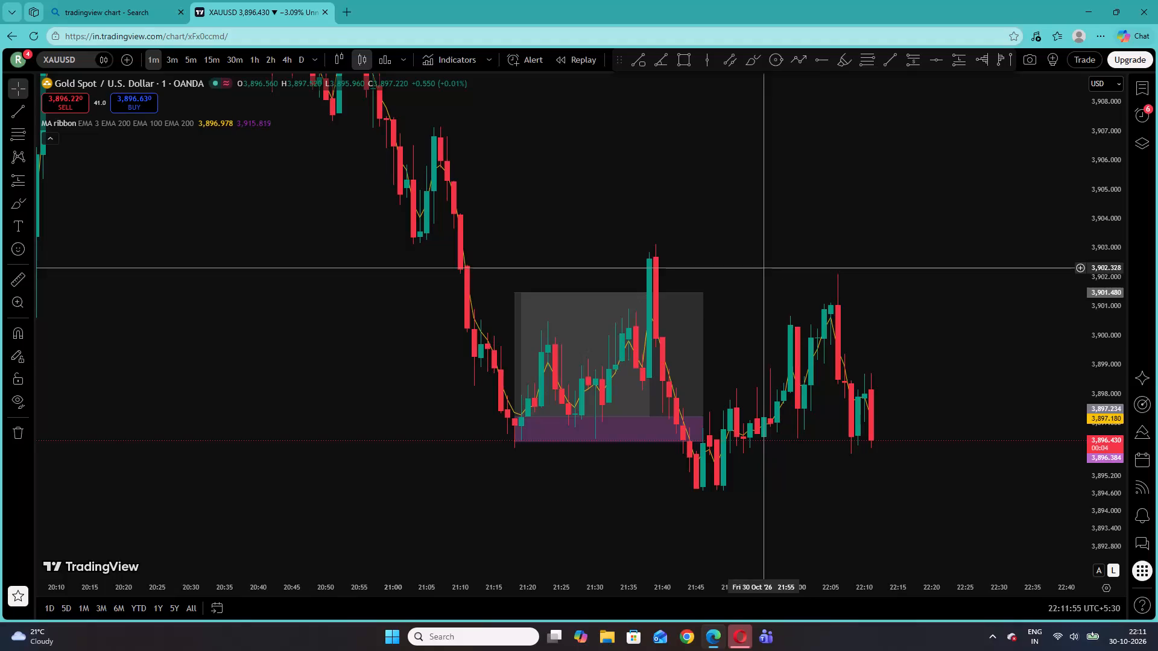
Reset the chart view and review the 1-minute XAUUSD price action and existing drawings back to 29 October.
right_click(630, 189)
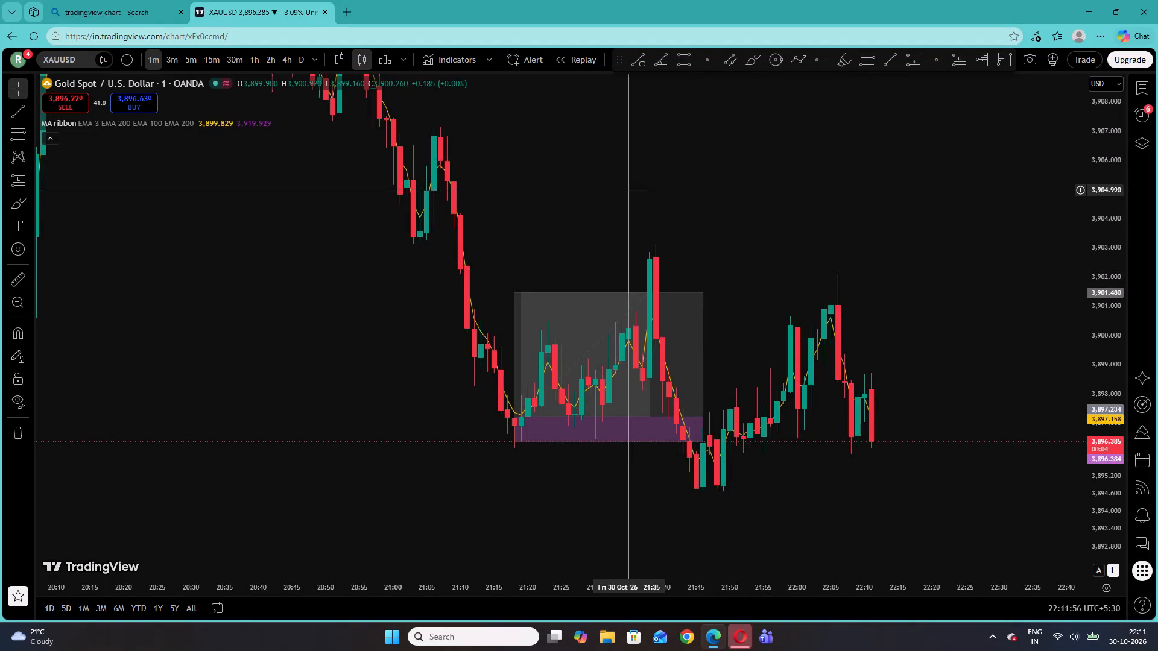
left_click(688, 198)
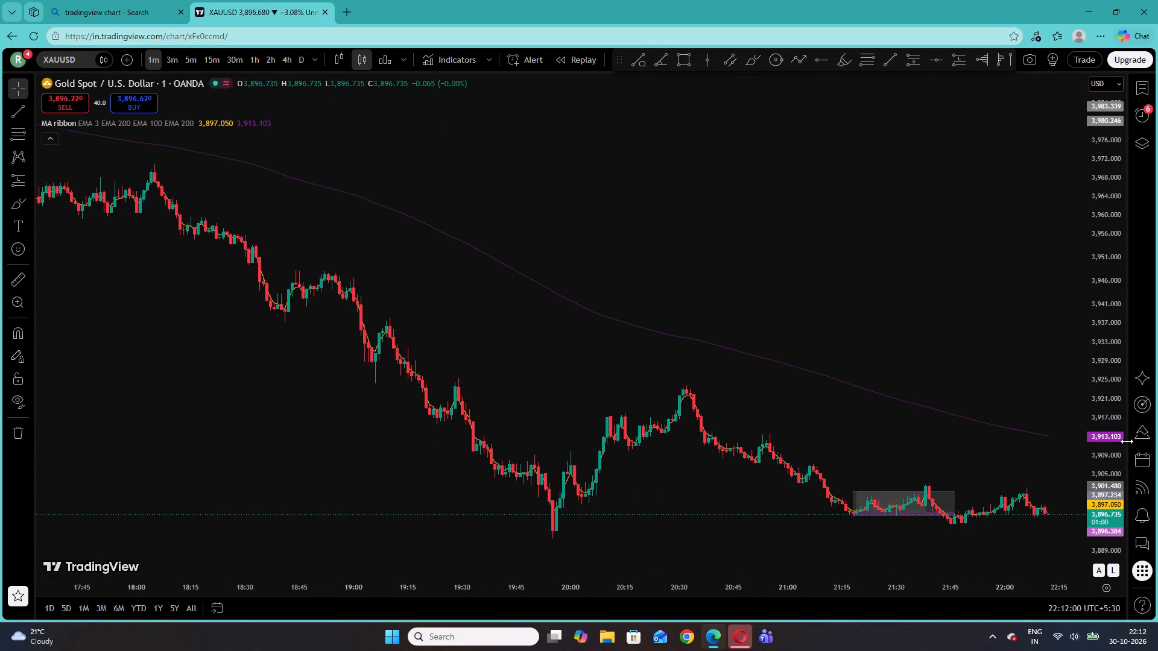
left_click_drag(1102, 486, 1078, 154)
left_click_drag(636, 268, 1157, 434)
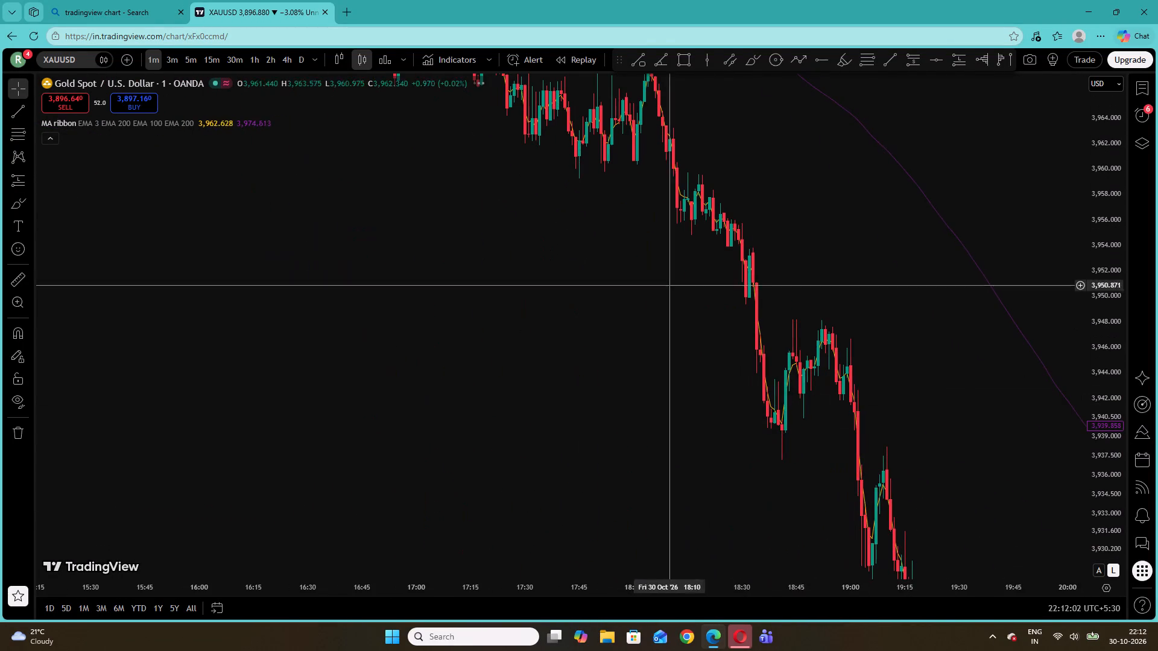
left_click_drag(1102, 305, 1106, 378)
left_click_drag(501, 274, 922, 553)
left_click_drag(387, 360, 1101, 563)
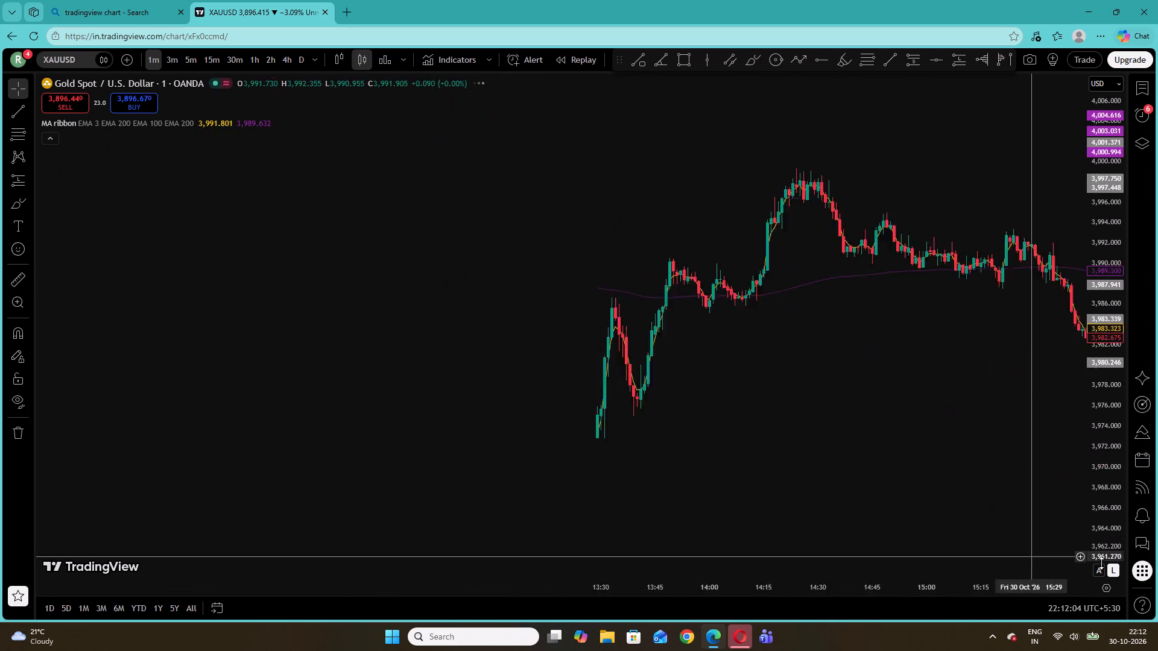
left_click_drag(1101, 563, 1101, 558)
left_click_drag(558, 407, 1150, 324)
left_click_drag(338, 244, 1092, 494)
left_click_drag(462, 339, 1152, 450)
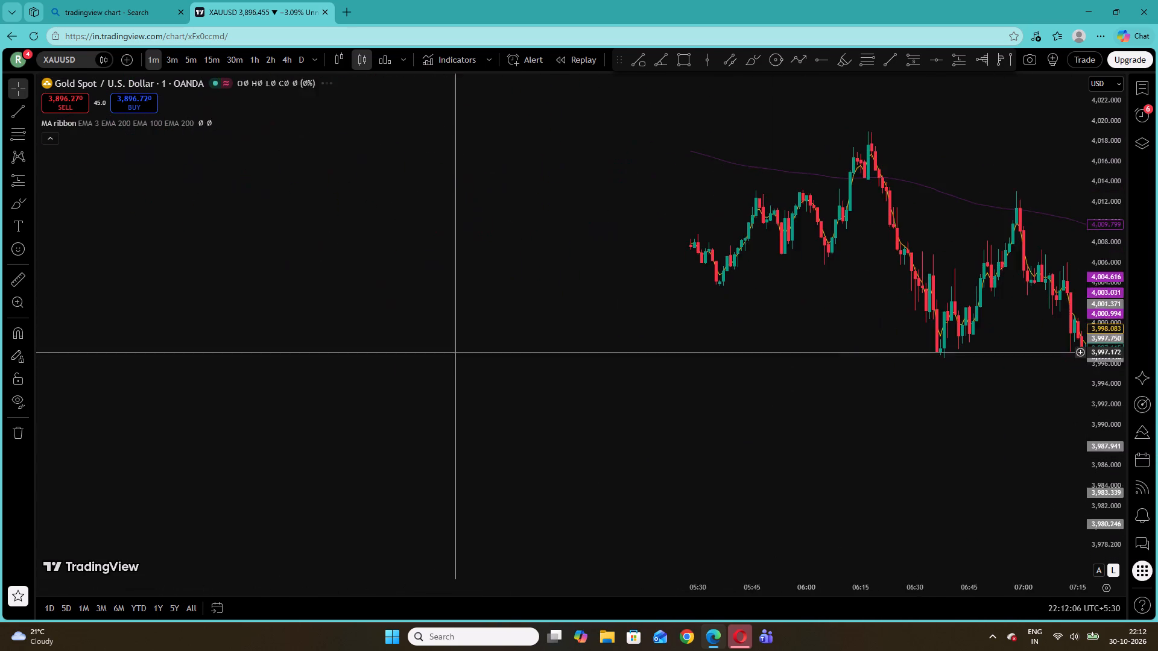
left_click_drag(334, 297, 1157, 356)
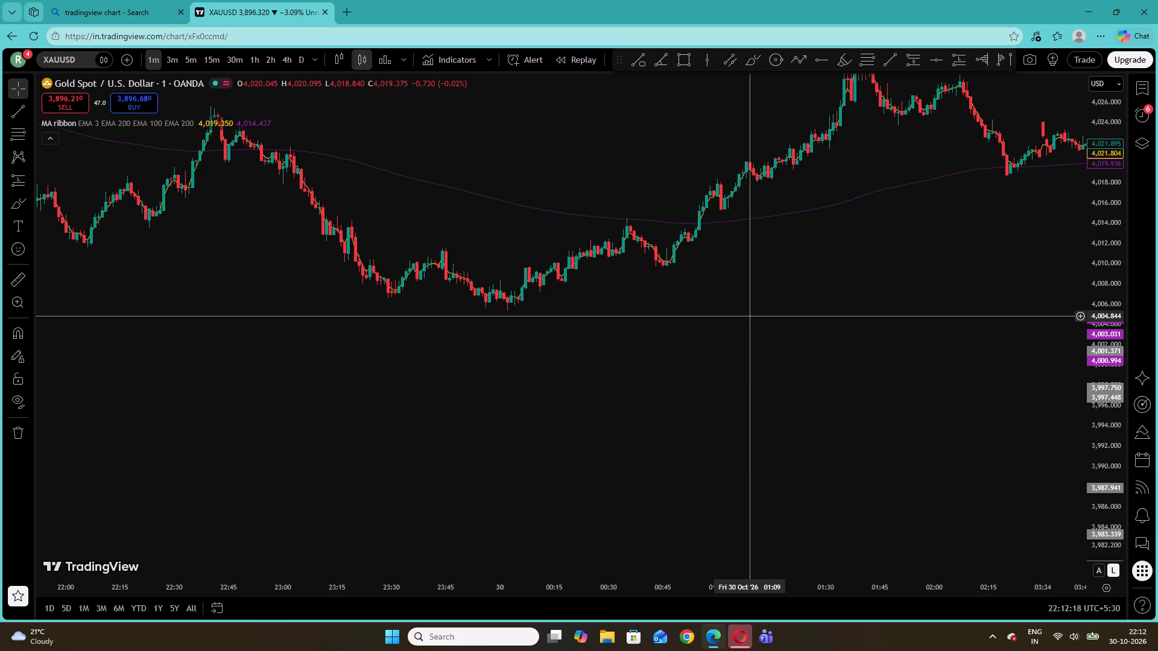
left_click_drag(271, 306, 1079, 406)
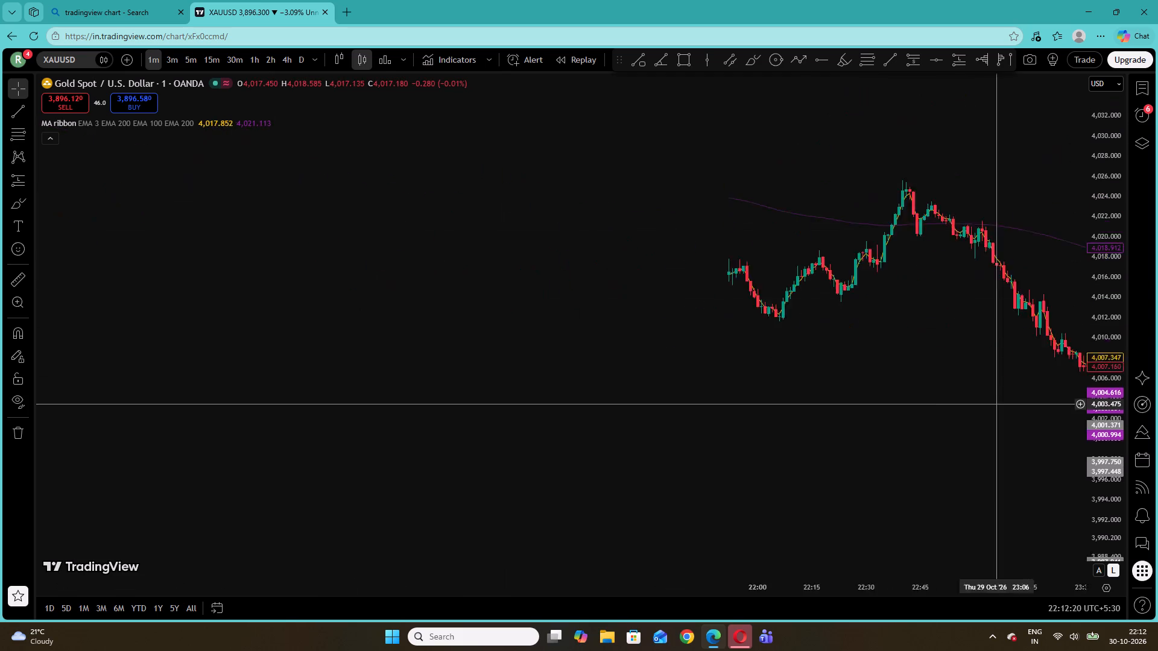
left_click_drag(1079, 406, 1081, 406)
left_click_drag(327, 345, 997, 367)
left_click_drag(400, 300, 1157, 541)
left_click_drag(565, 397, 1139, 391)
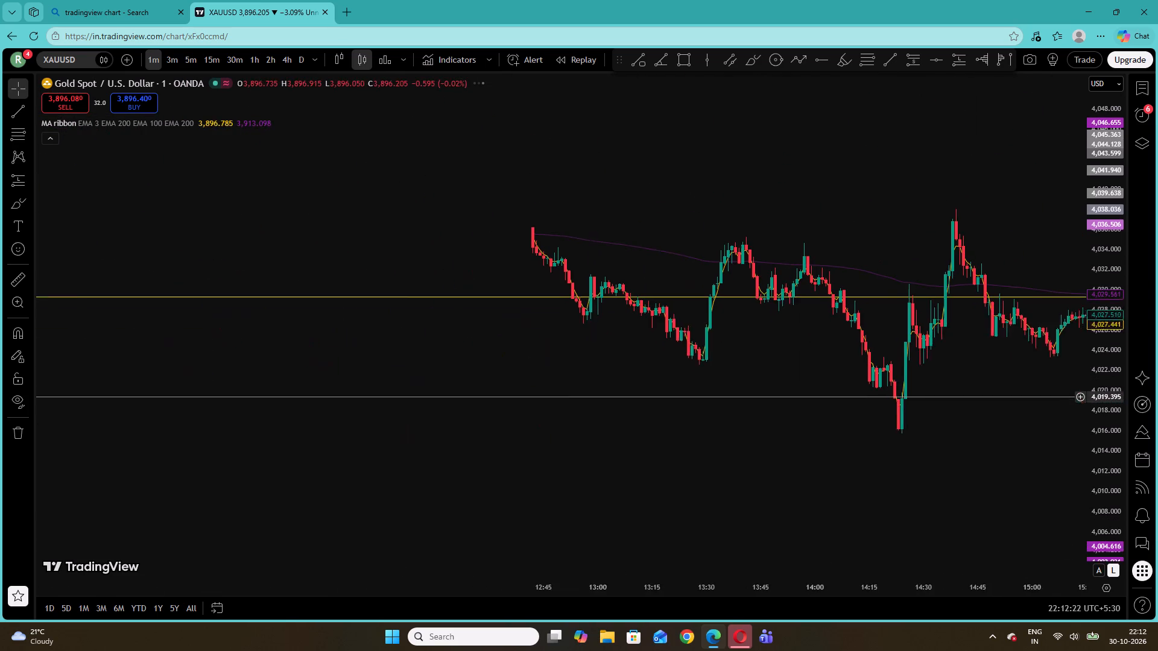
Remove all 20 drawings from the XAUUSD chart.
right_click(594, 206)
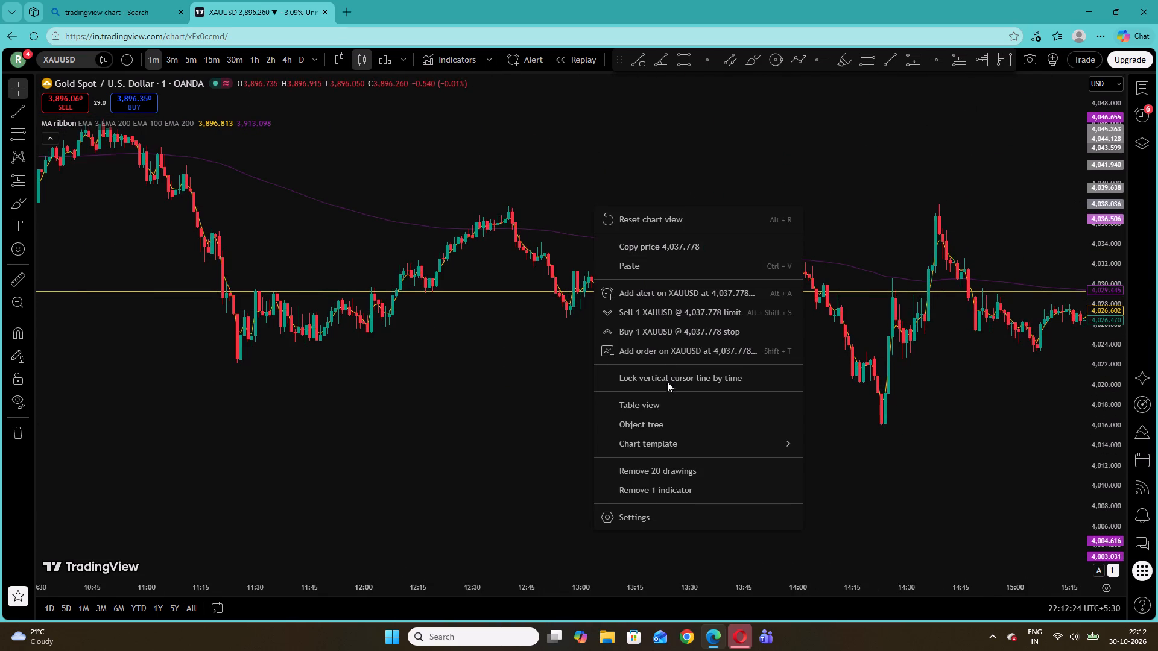
left_click_drag(661, 470, 654, 463)
Examine the 1-minute XAUUSD price action from 29 October back to the early morning of 26 October for long setups.
left_click_drag(362, 131, 1156, 217)
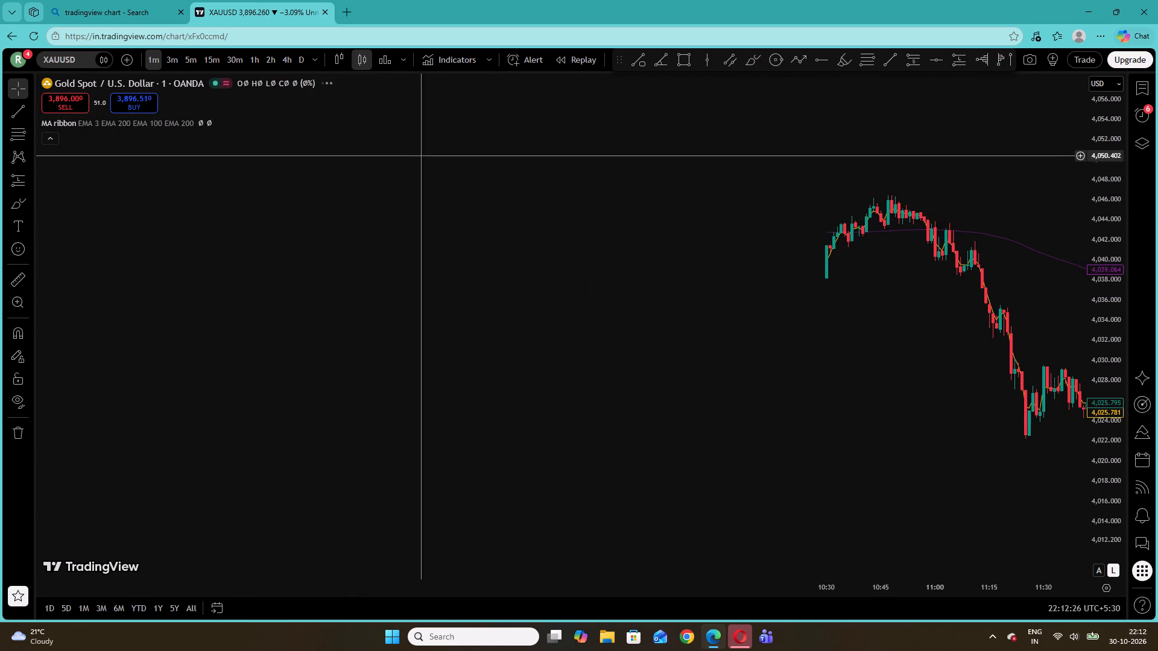
left_click_drag(384, 300, 1062, 379)
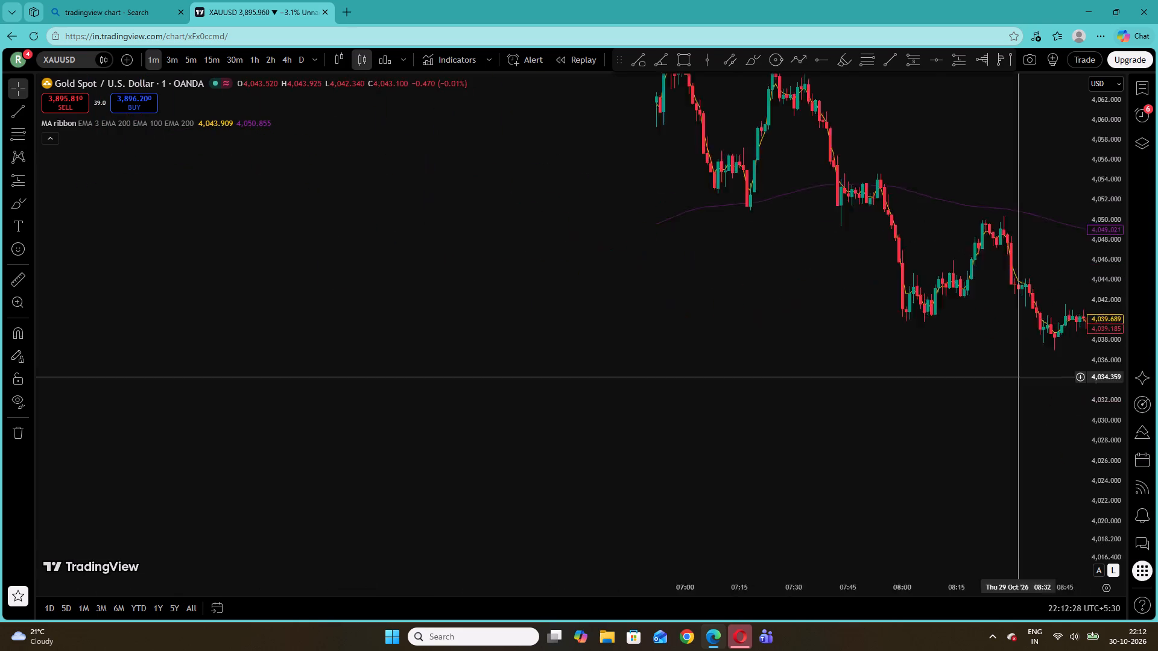
left_click_drag(1062, 379, 1074, 379)
left_click_drag(435, 288, 953, 458)
left_click_drag(241, 327, 1087, 361)
left_click_drag(617, 344, 1157, 260)
left_click_drag(475, 238, 1139, 301)
left_click_drag(306, 272, 993, 320)
left_click_drag(259, 296, 1133, 313)
left_click_drag(460, 280, 1149, 295)
left_click_drag(376, 251, 1051, 268)
left_click_drag(229, 225, 944, 259)
left_click_drag(230, 250, 895, 304)
left_click_drag(206, 288, 586, 325)
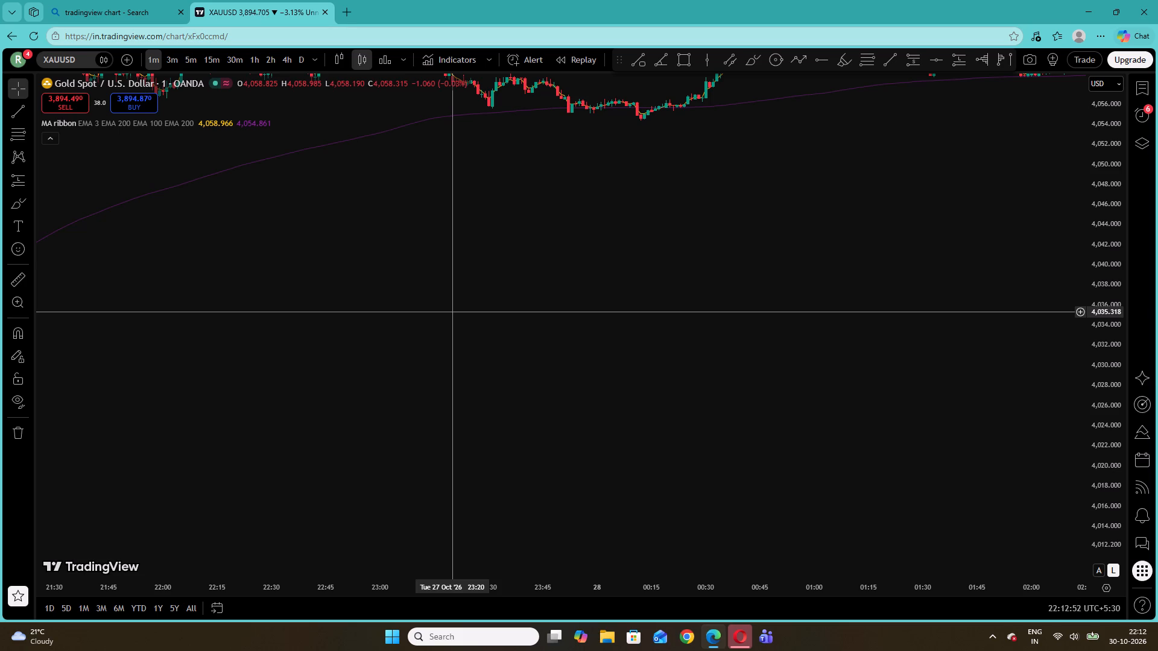
scroll(454, 306, "down", 1)
left_click_drag(321, 280, 866, 456)
left_click_drag(426, 283, 1011, 278)
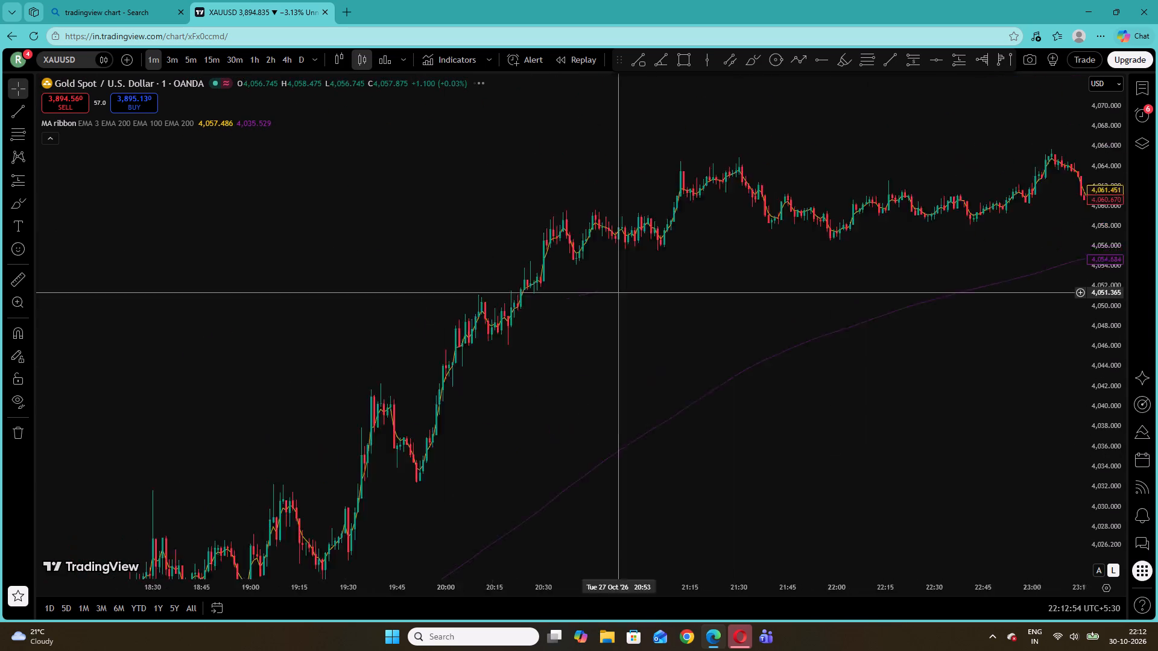
left_click_drag(1011, 278, 1140, 266)
left_click_drag(465, 308, 961, 224)
left_click_drag(232, 398, 592, 189)
left_click_drag(279, 342, 1058, 212)
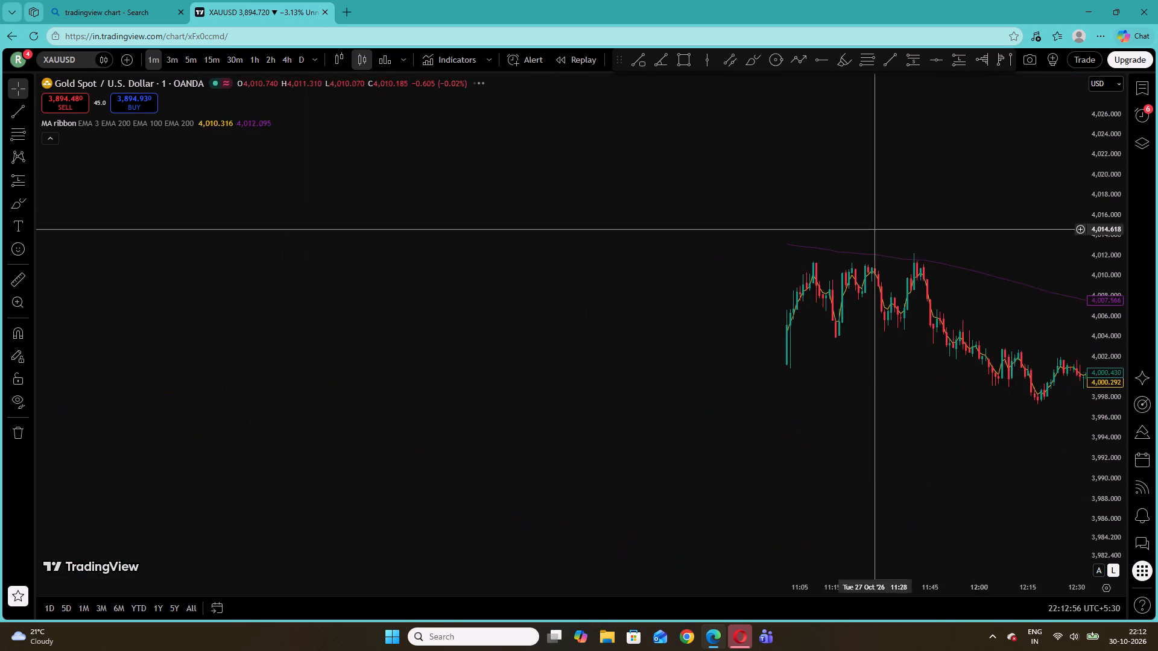
left_click_drag(592, 266, 1156, 276)
left_click_drag(355, 282, 1154, 327)
left_click_drag(525, 318, 1157, 330)
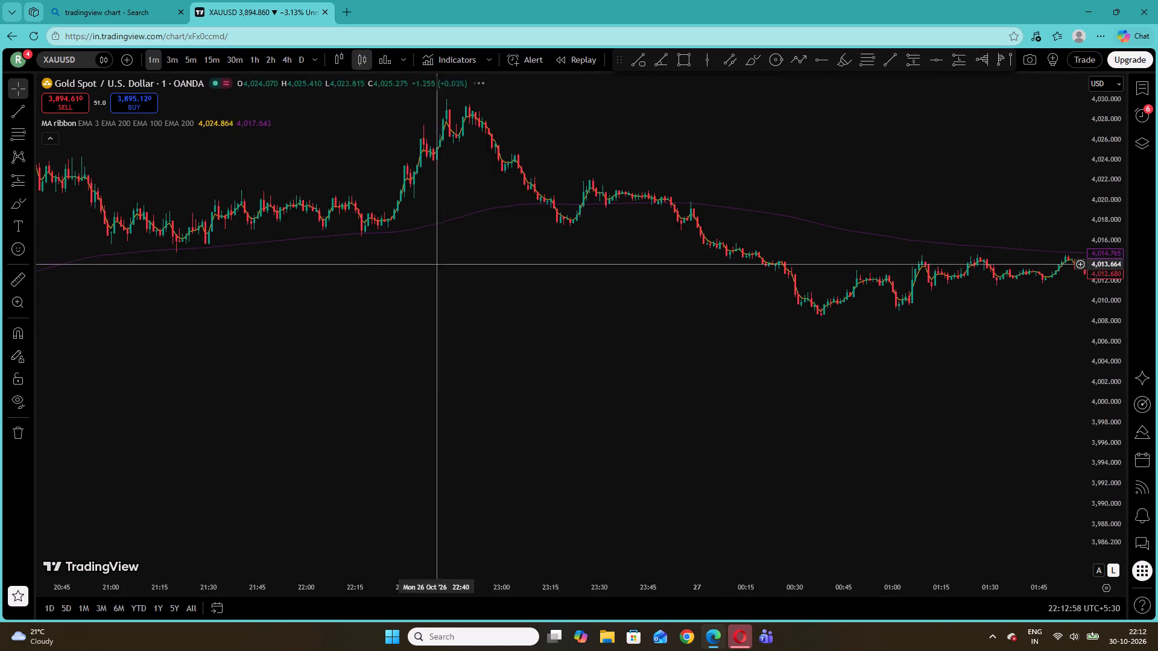
left_click_drag(364, 266, 1155, 354)
left_click_drag(384, 315, 1157, 318)
left_click_drag(343, 324, 1157, 309)
left_click_drag(384, 280, 1157, 339)
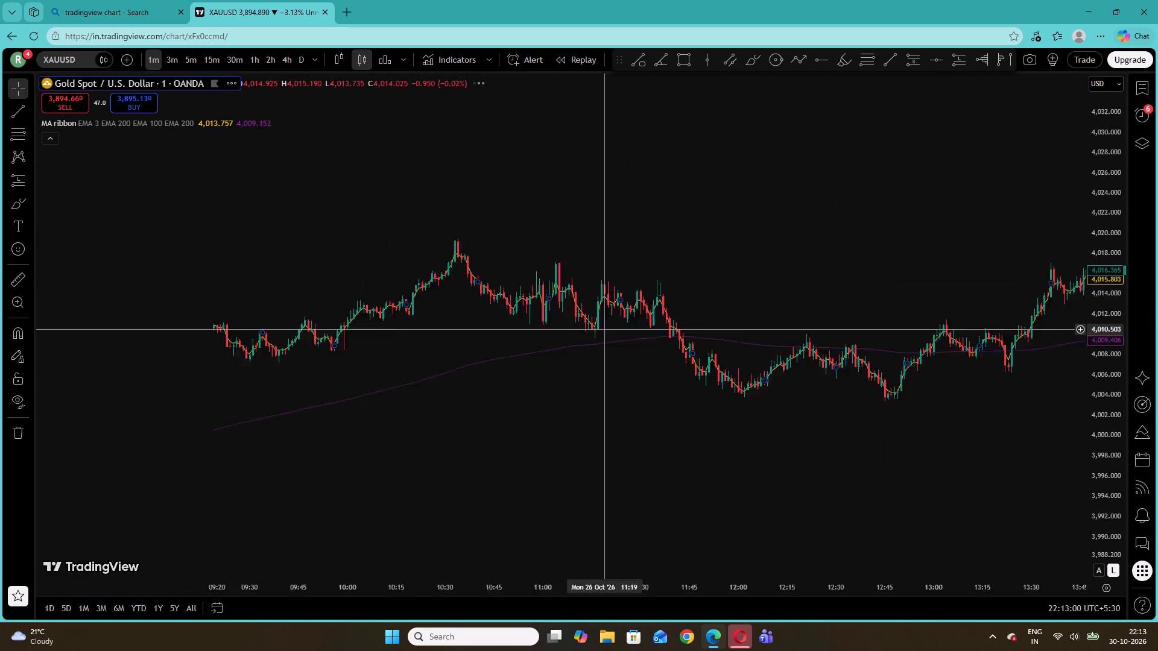
left_click_drag(1157, 339, 1152, 332)
left_click_drag(286, 355, 1032, 319)
left_click_drag(429, 279, 1157, 241)
left_click_drag(961, 312, 592, 298)
left_click_drag(916, 282, 657, 263)
left_click_drag(821, 258, 804, 239)
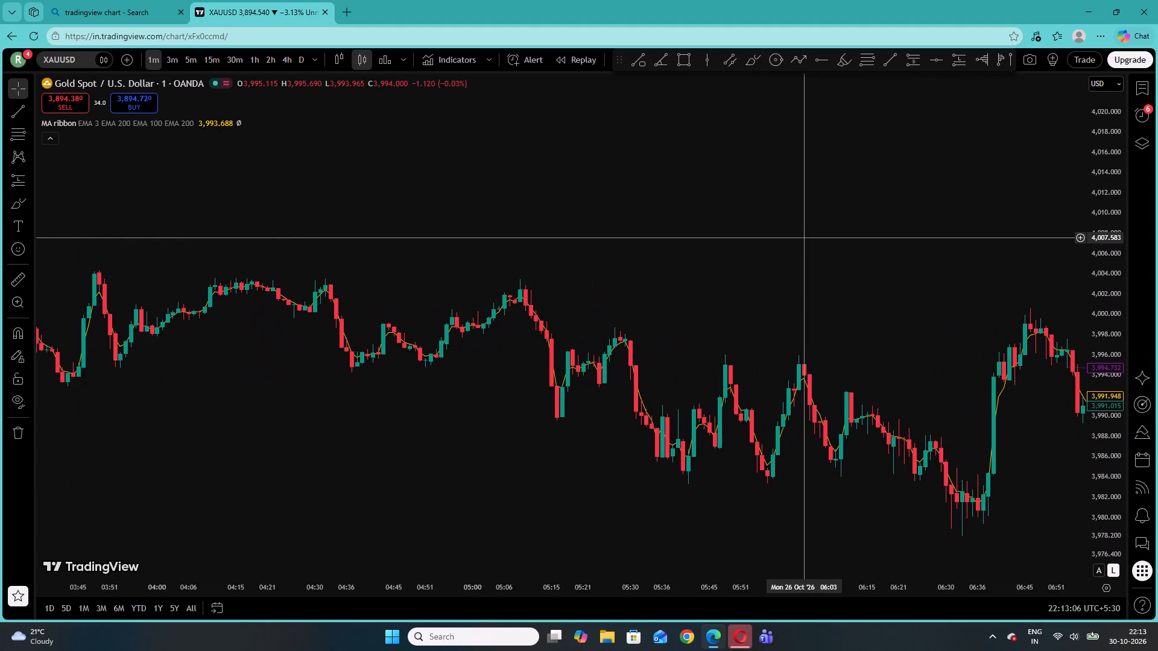
Place a long position at the 04:50 candle on 26 October with entry at about 3,996.13 and stop at about 3,994.99.
left_click_drag(1119, 459, 1116, 127)
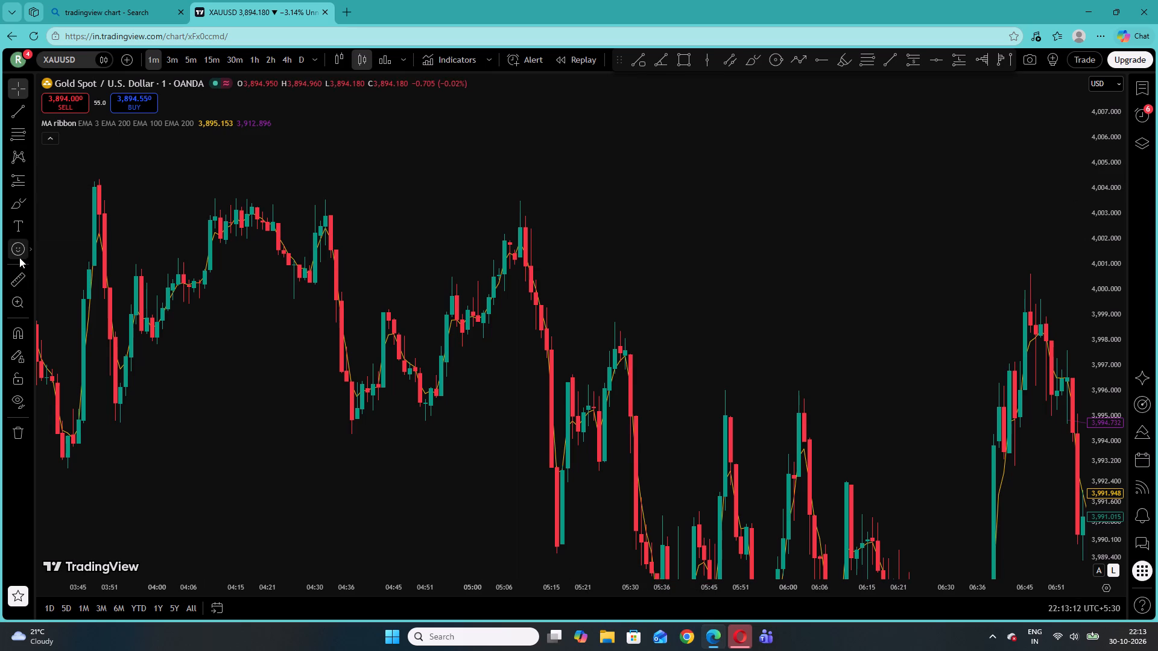
left_click(28, 177)
left_click(70, 196)
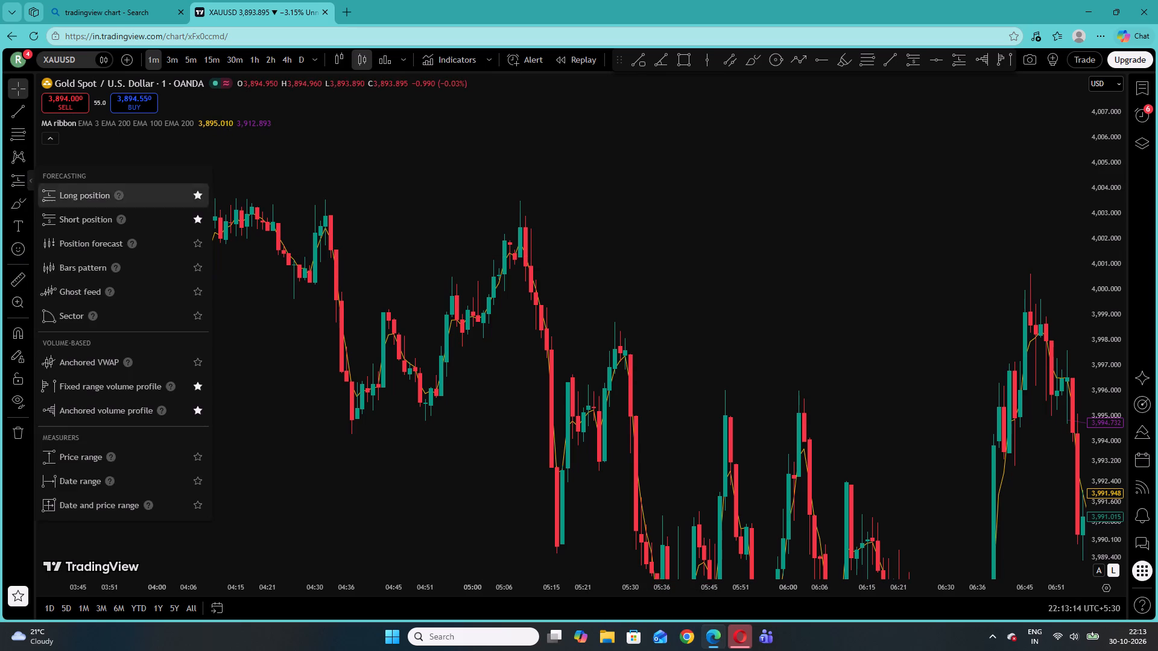
left_click(422, 387)
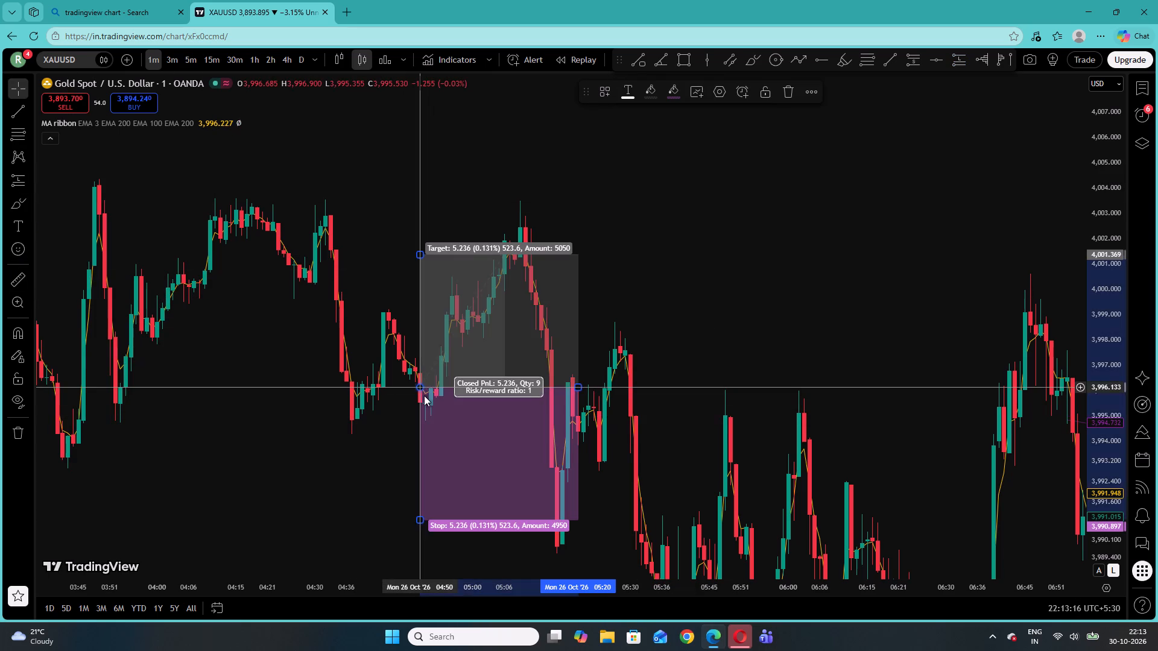
left_click_drag(419, 519, 449, 417)
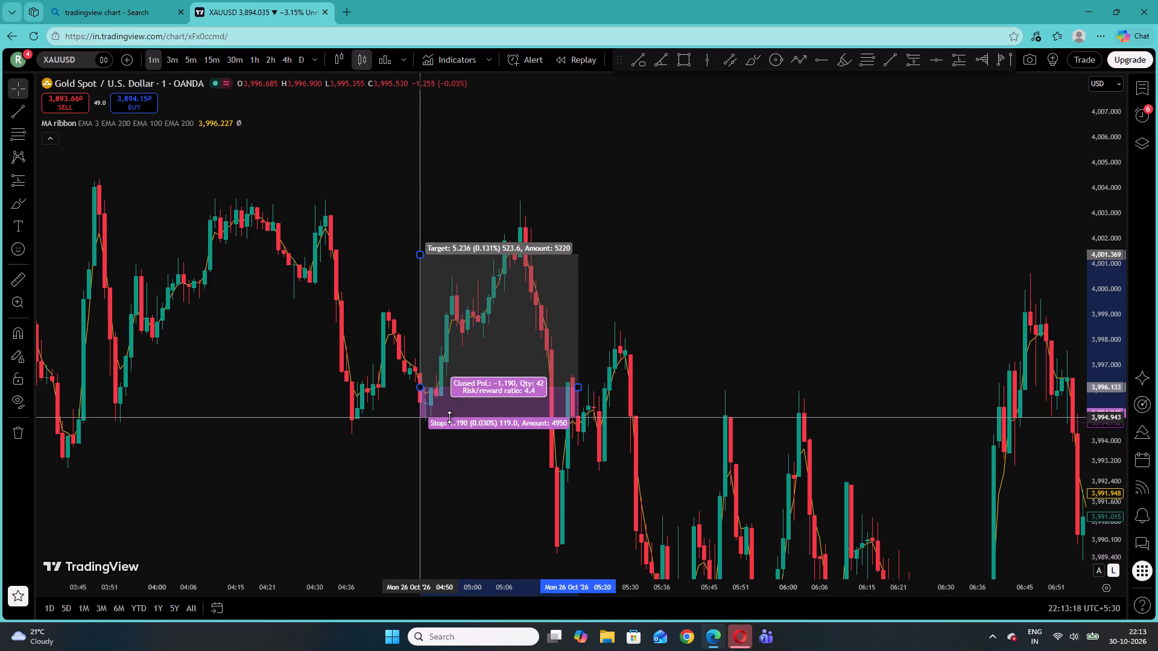
left_click_drag(449, 417, 451, 416)
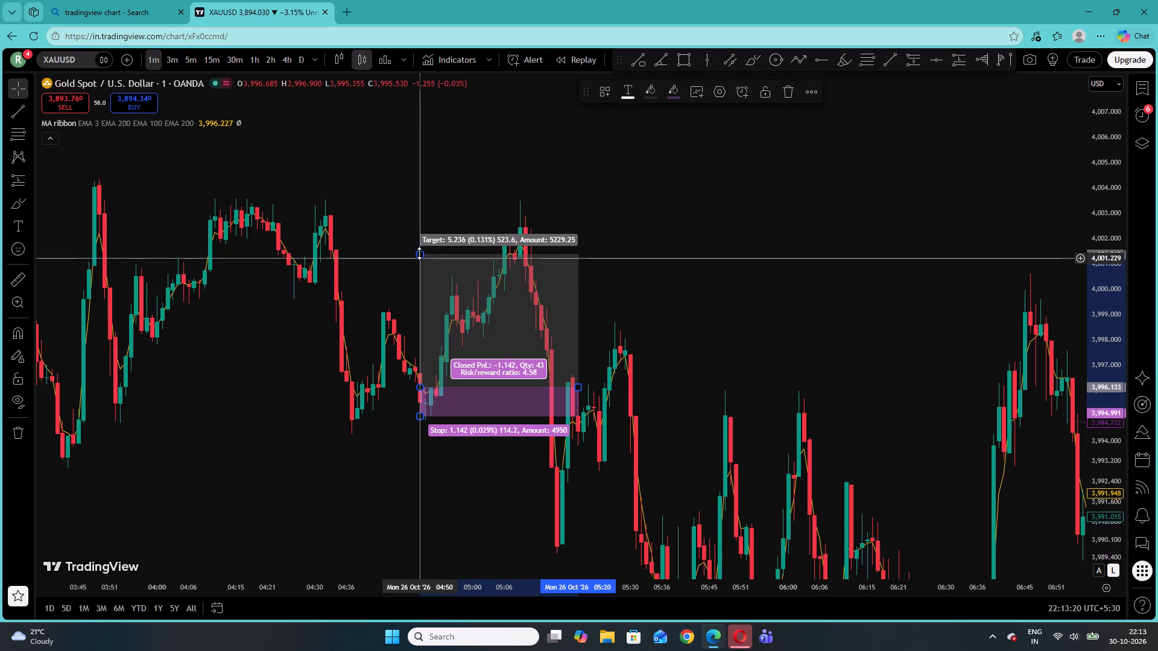
Raise the 04:50 long position's target to about 4,002.11 for a risk/reward ratio of 5.23 and shorten it to about 05:10.
left_click_drag(419, 253, 423, 236)
left_click(590, 280)
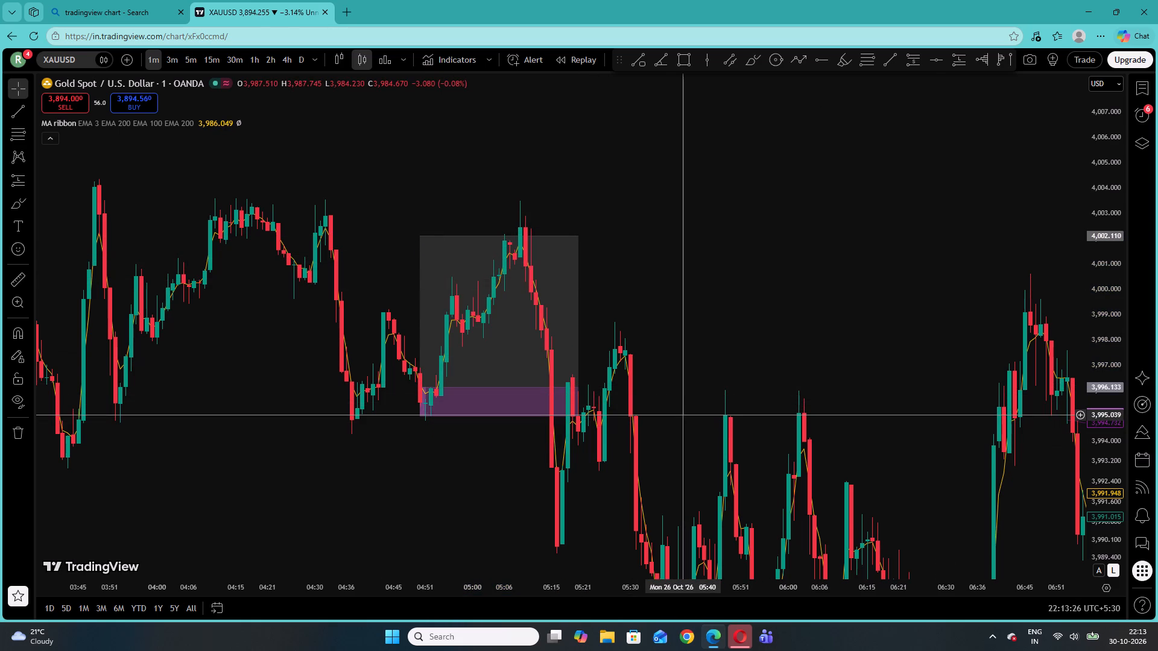
left_click_drag(578, 389, 544, 394)
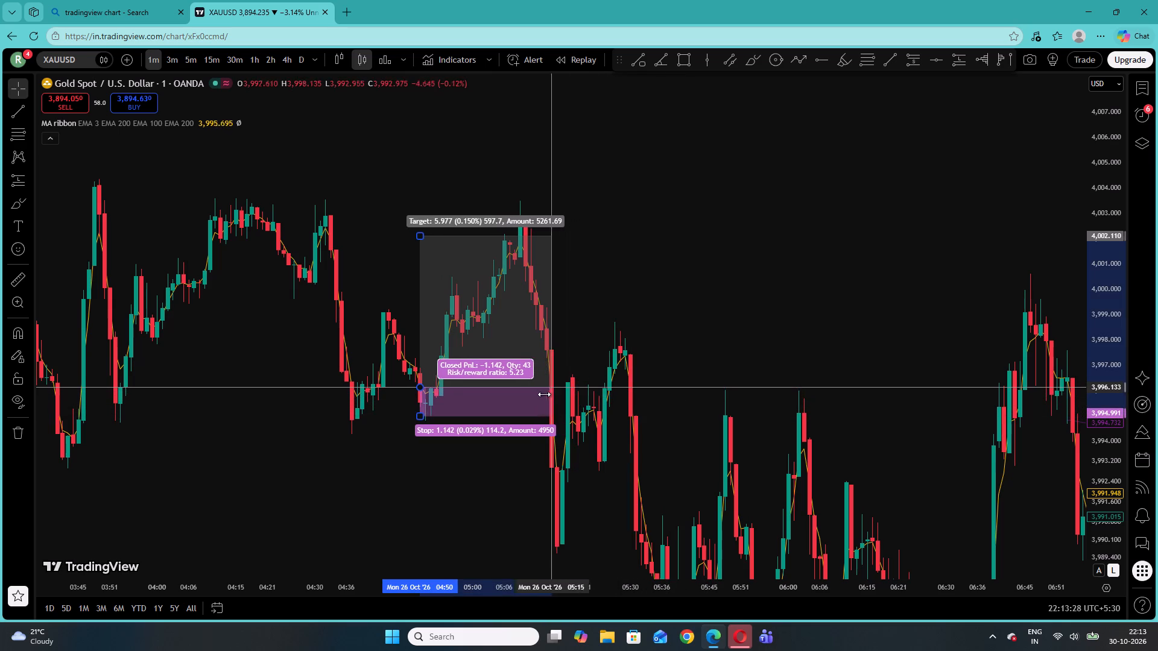
left_click_drag(544, 394, 527, 395)
left_click(560, 381)
Place a second long position at the 05:56 candle on 26 October with entry at about 3,986.32 and stop at about 3,983.78.
left_click_drag(768, 295, 657, 269)
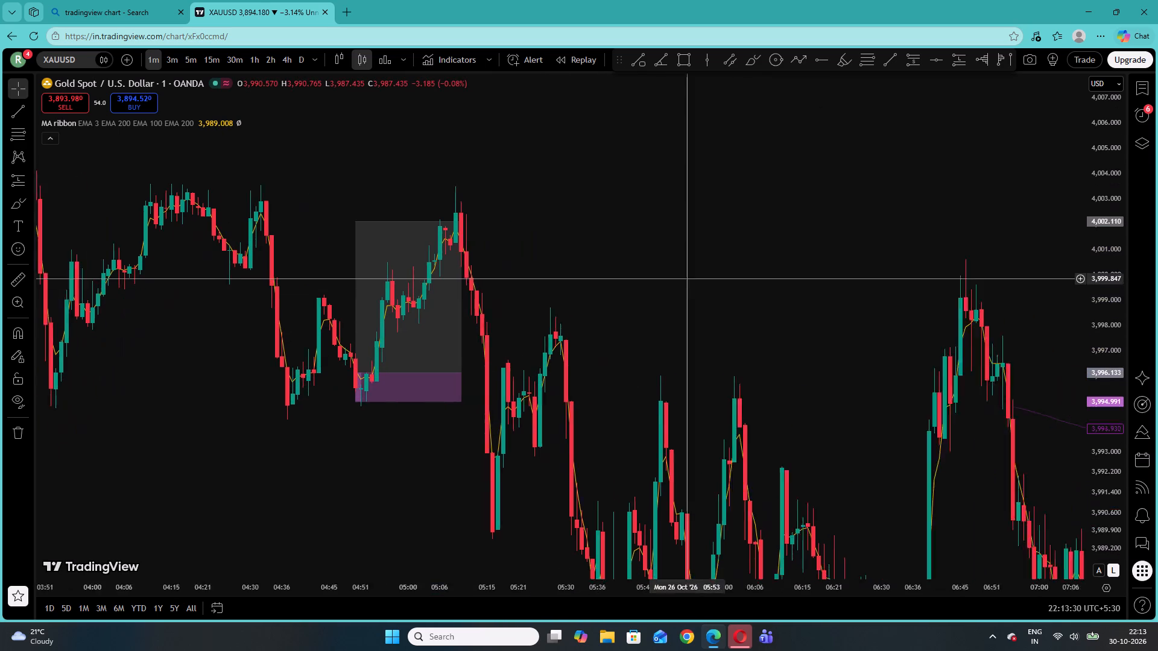
left_click_drag(657, 269, 530, 200)
left_click_drag(1116, 374, 1104, 479)
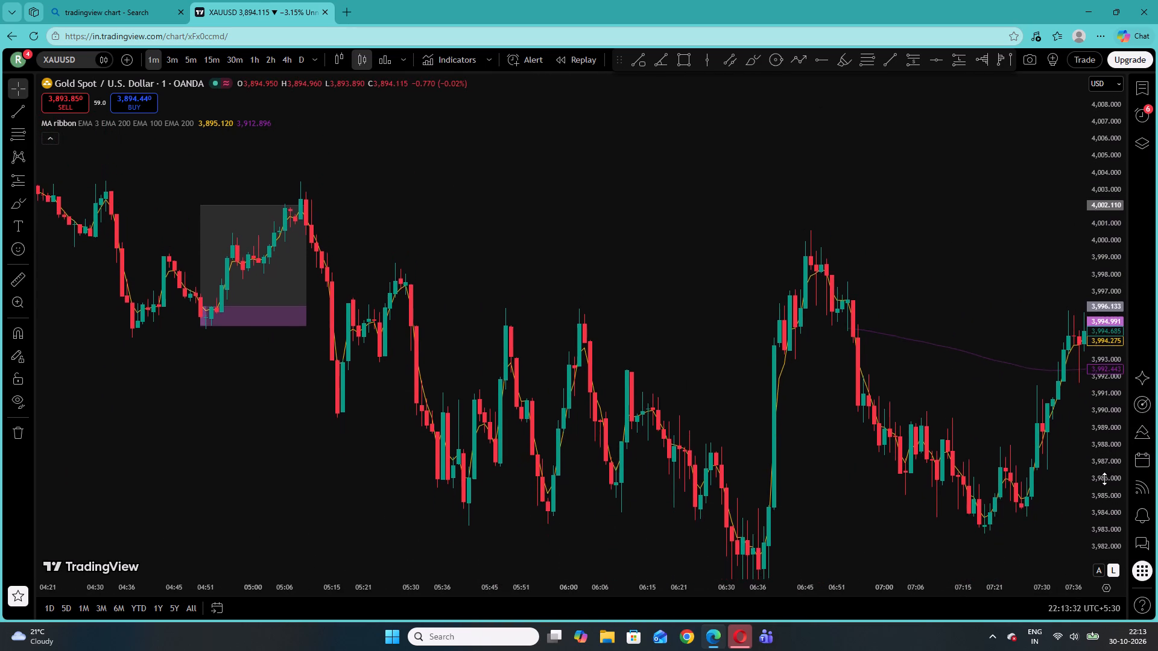
left_click_drag(1104, 479, 1098, 506)
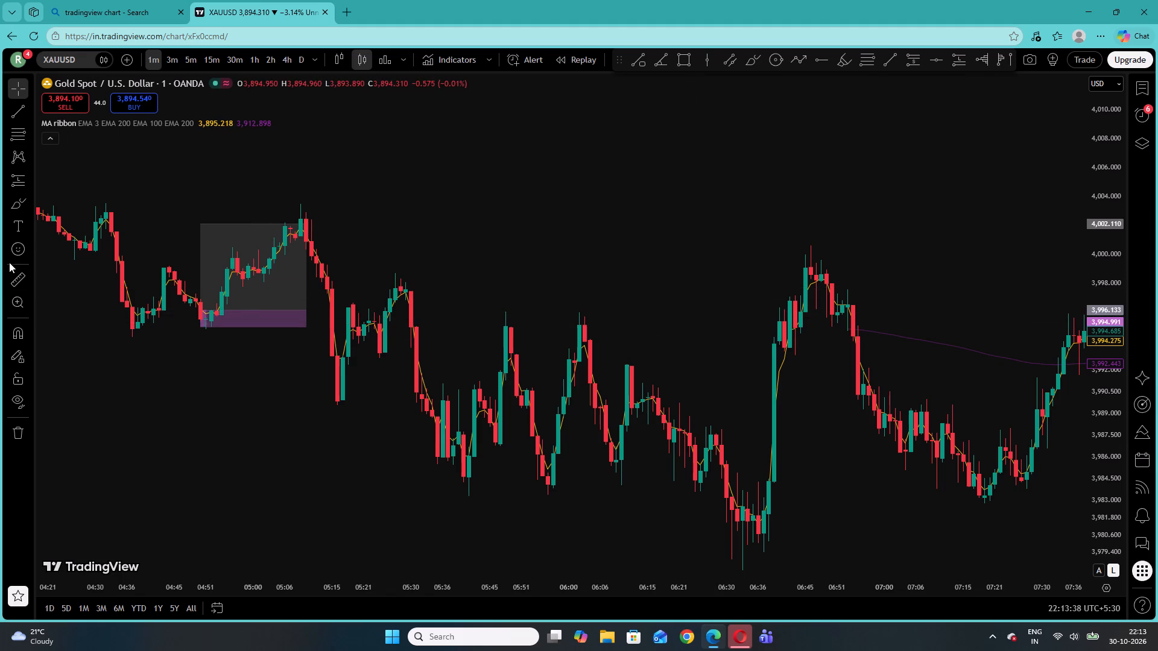
left_click(35, 184)
left_click(31, 179)
left_click(75, 197)
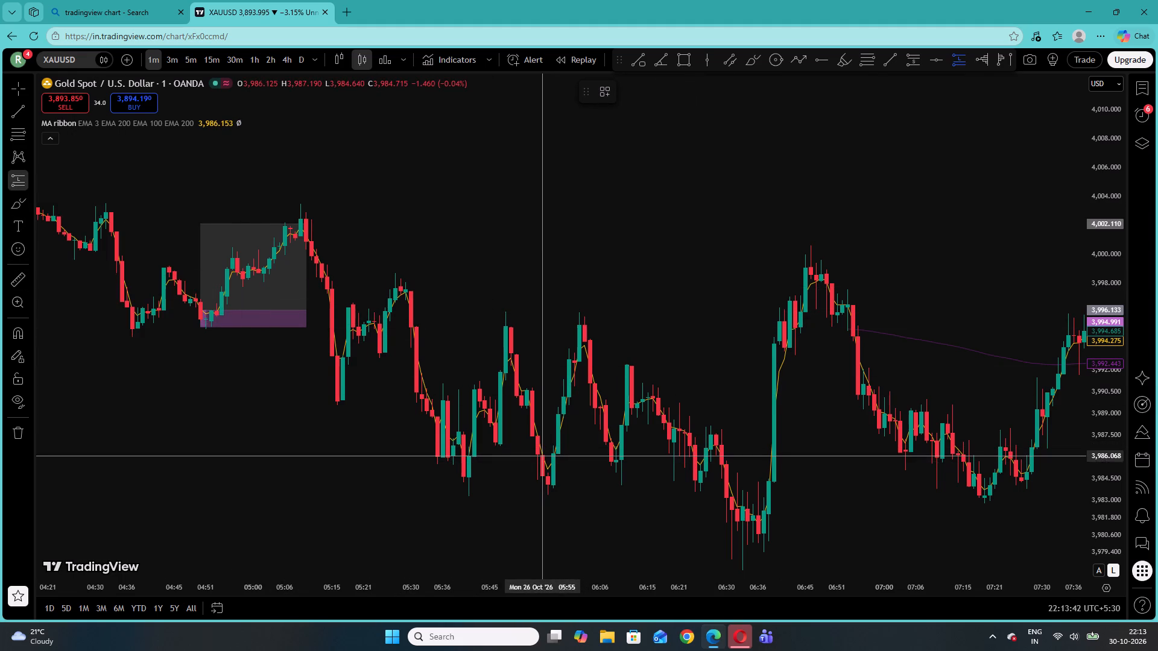
left_click(546, 452)
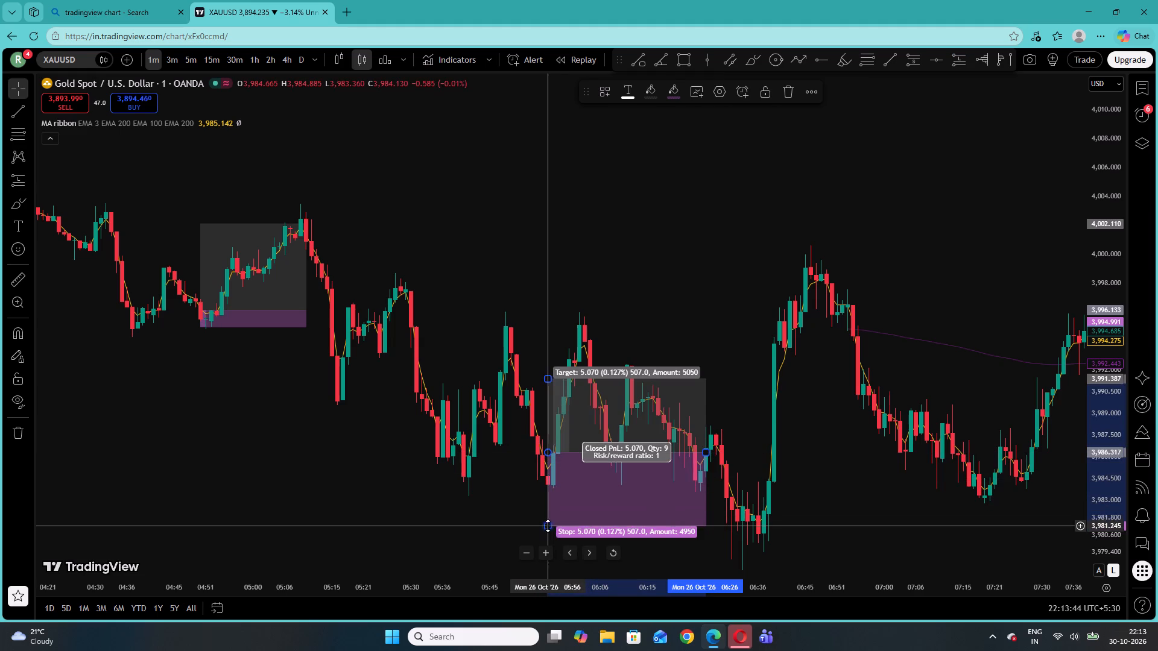
left_click_drag(548, 526, 567, 489)
left_click(420, 495)
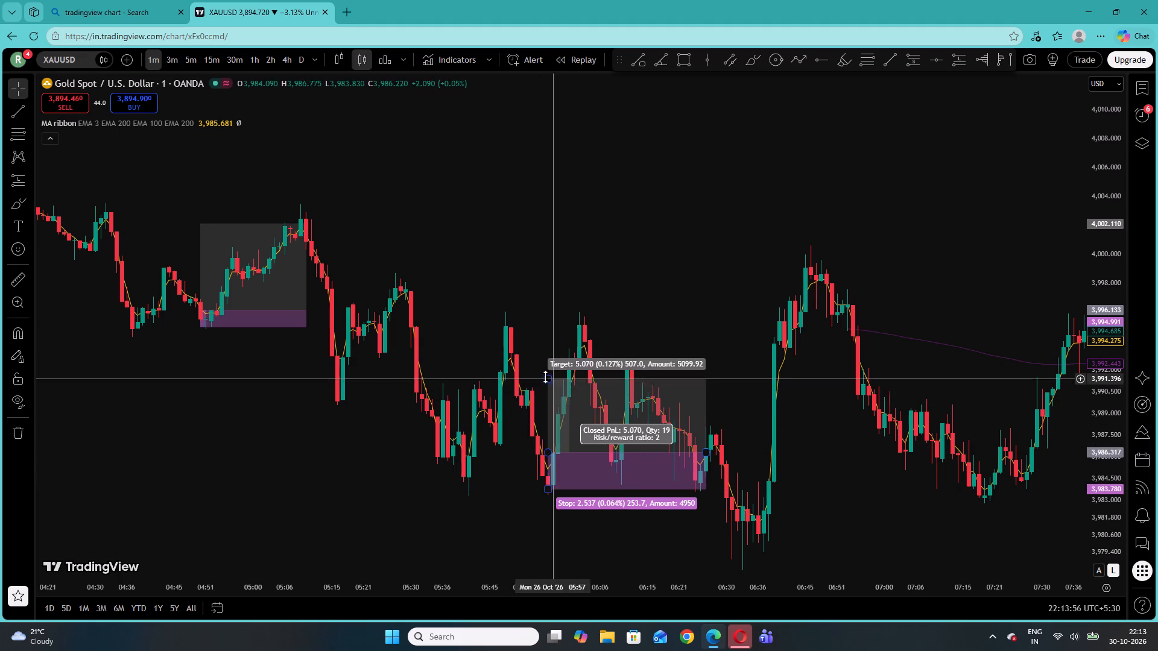
Raise the 05:56 long position's target to about 3,994.15 for a risk/reward ratio of 3.09 and shorten it to about 06:03.
left_click_drag(545, 377, 544, 341)
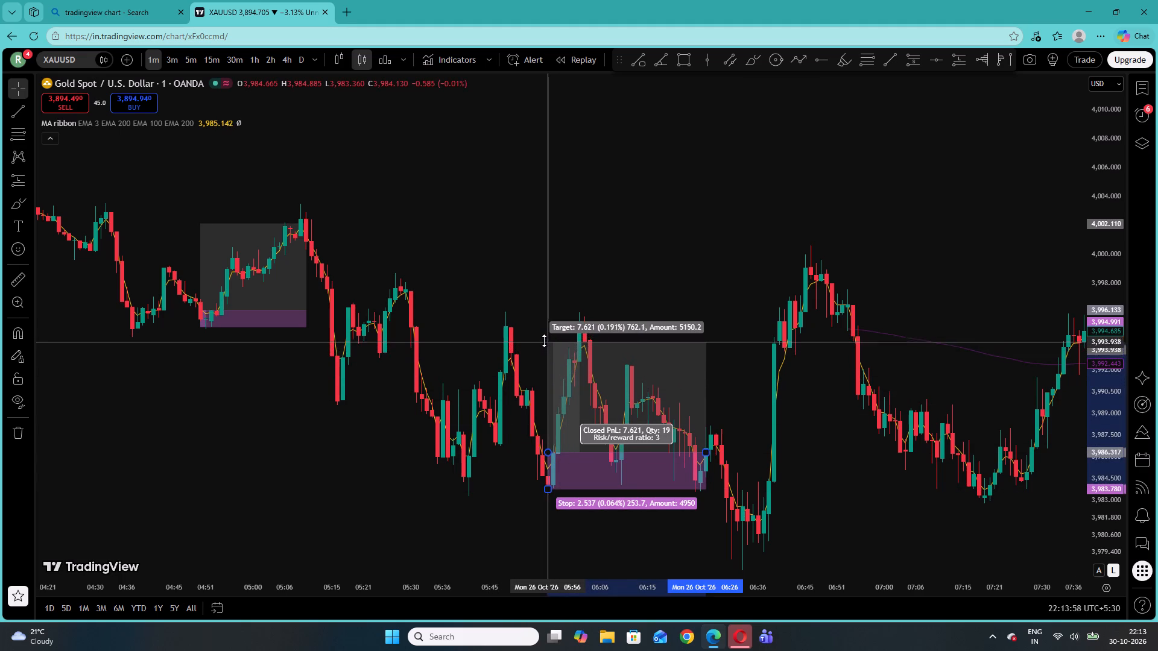
left_click_drag(544, 341, 544, 339)
left_click(469, 338)
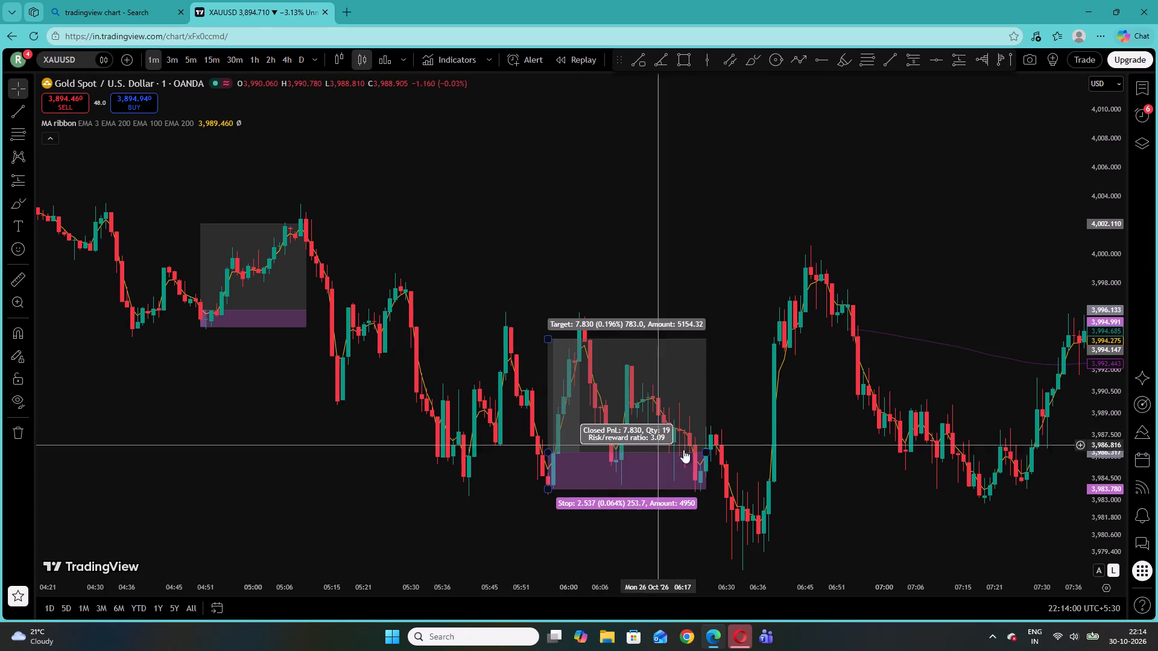
left_click_drag(707, 454, 586, 458)
left_click(638, 459)
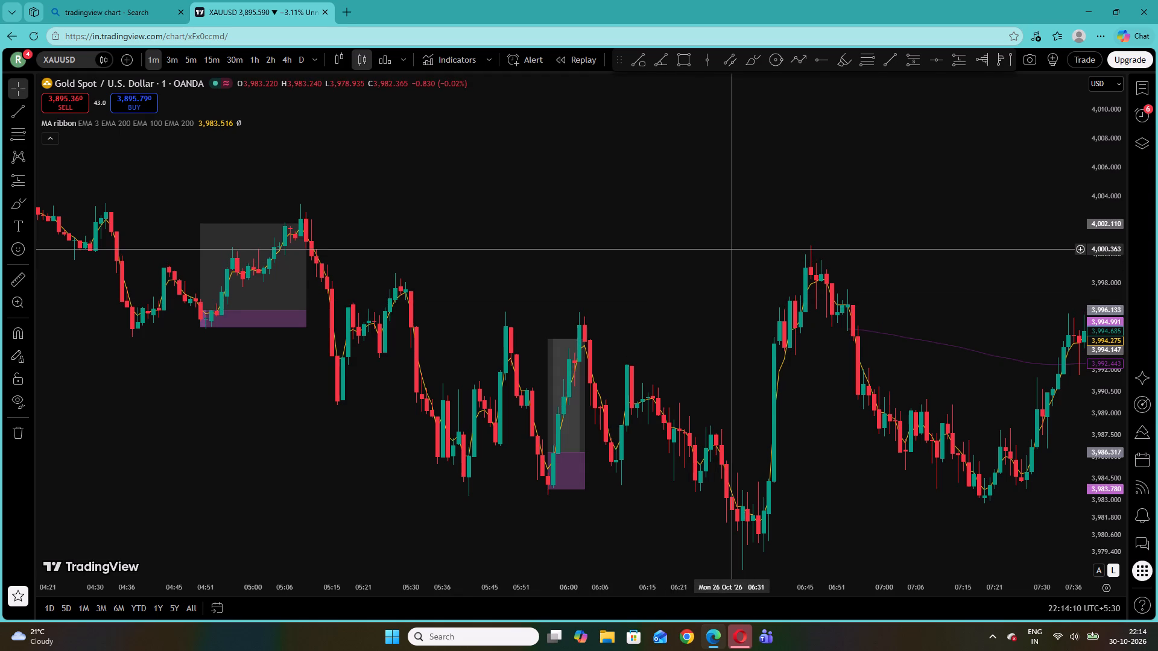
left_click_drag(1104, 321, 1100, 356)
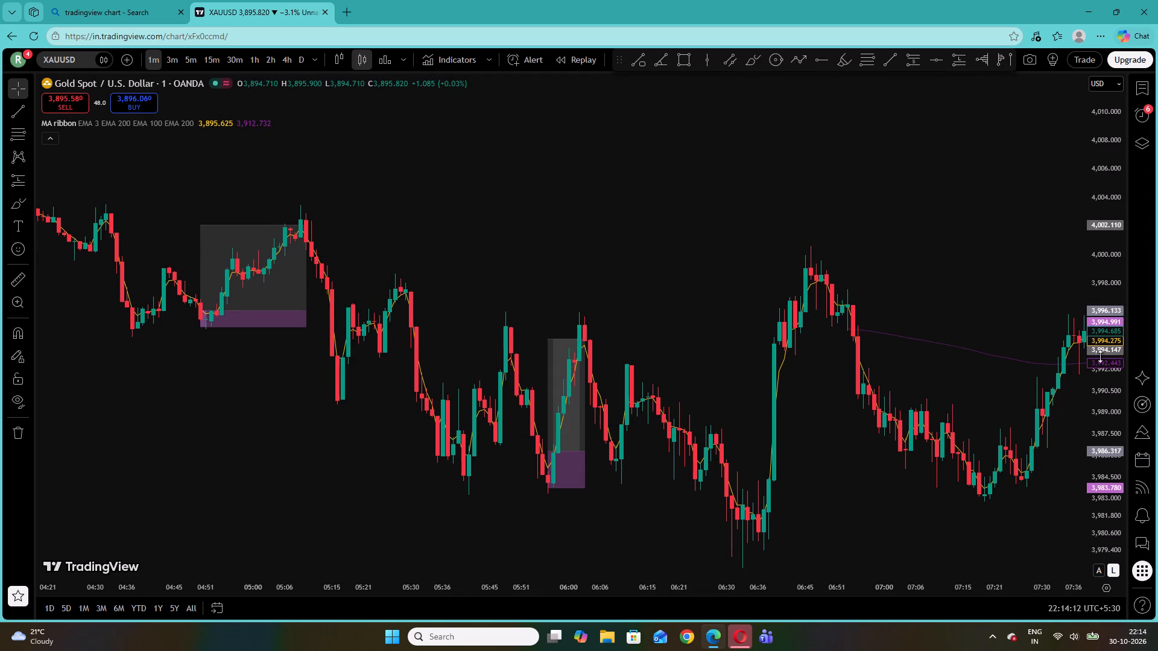
Place a short position at the 06:46 candle on 26 October with entry at about 3,998.14 and stop at about 3,999.97.
left_click_drag(1100, 356, 1095, 367)
left_click_drag(809, 413, 723, 388)
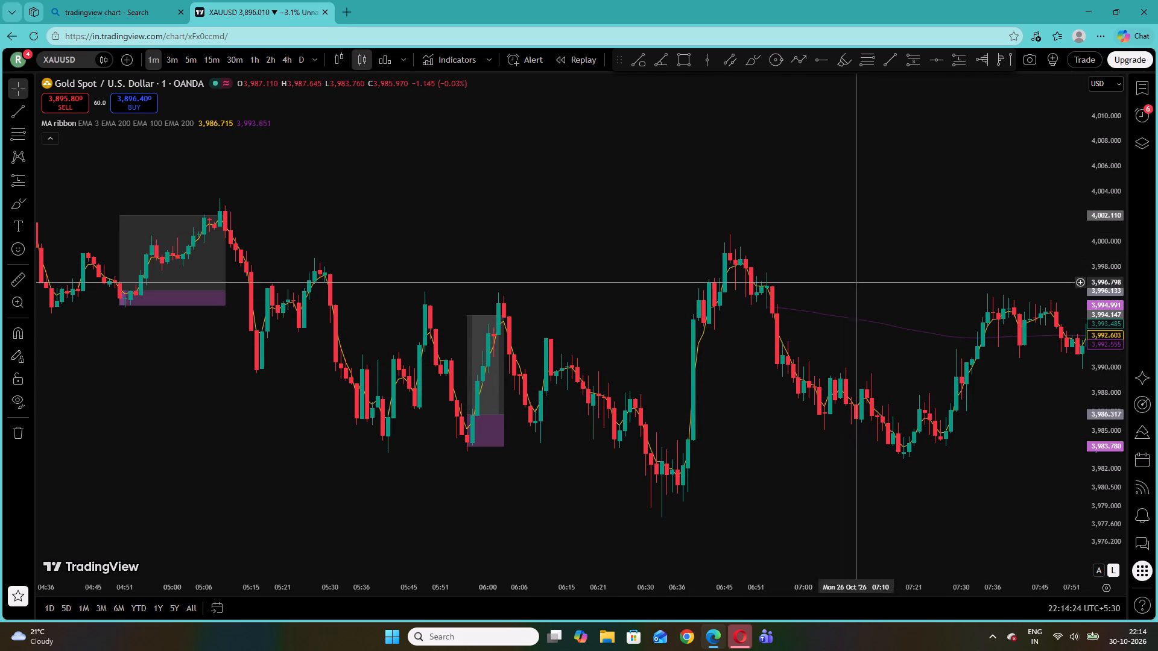
left_click_drag(1104, 510, 1083, 231)
left_click_drag(832, 456, 835, 350)
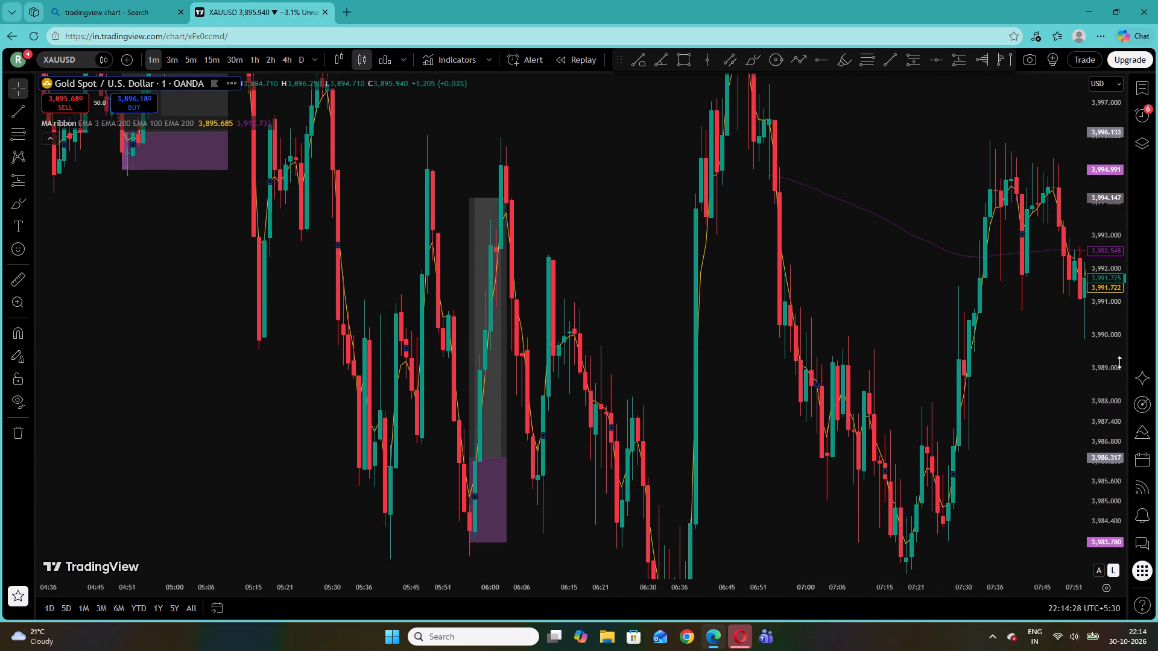
left_click_drag(1119, 344, 1113, 533)
left_click(931, 250)
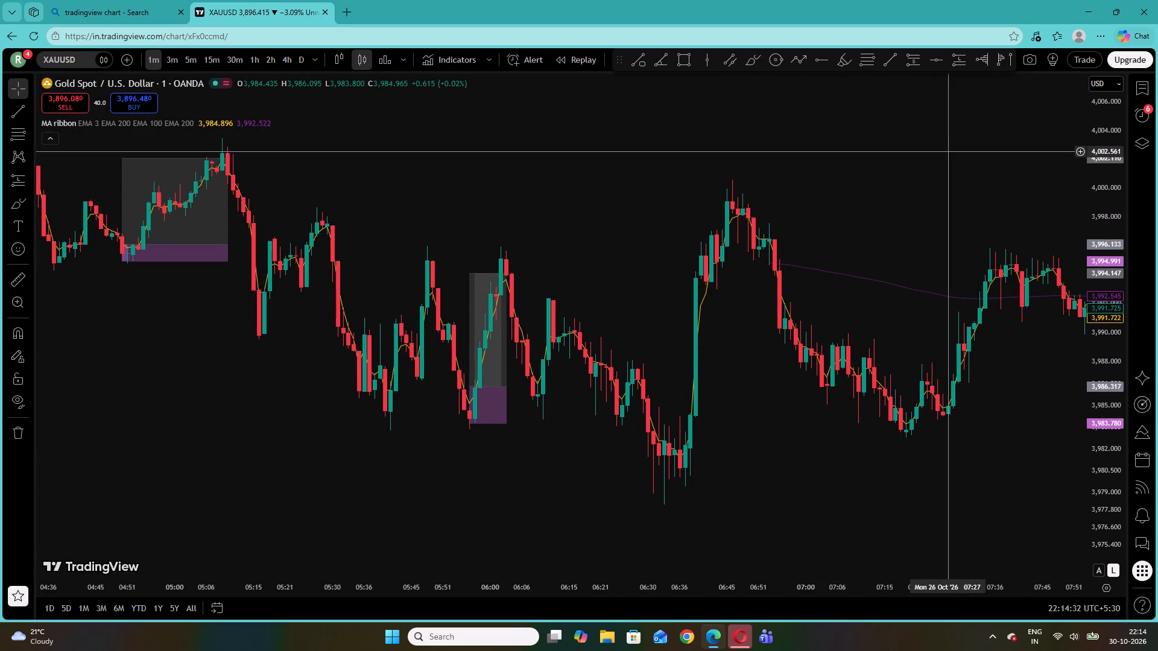
left_click_drag(954, 157, 788, 174)
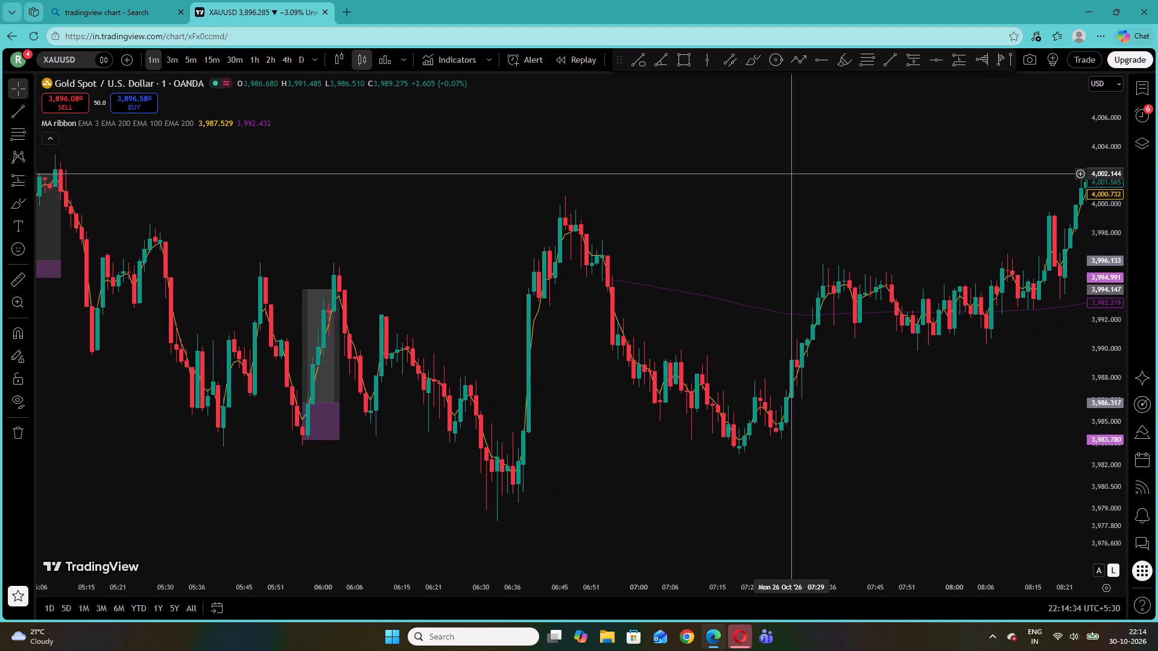
left_click(32, 174)
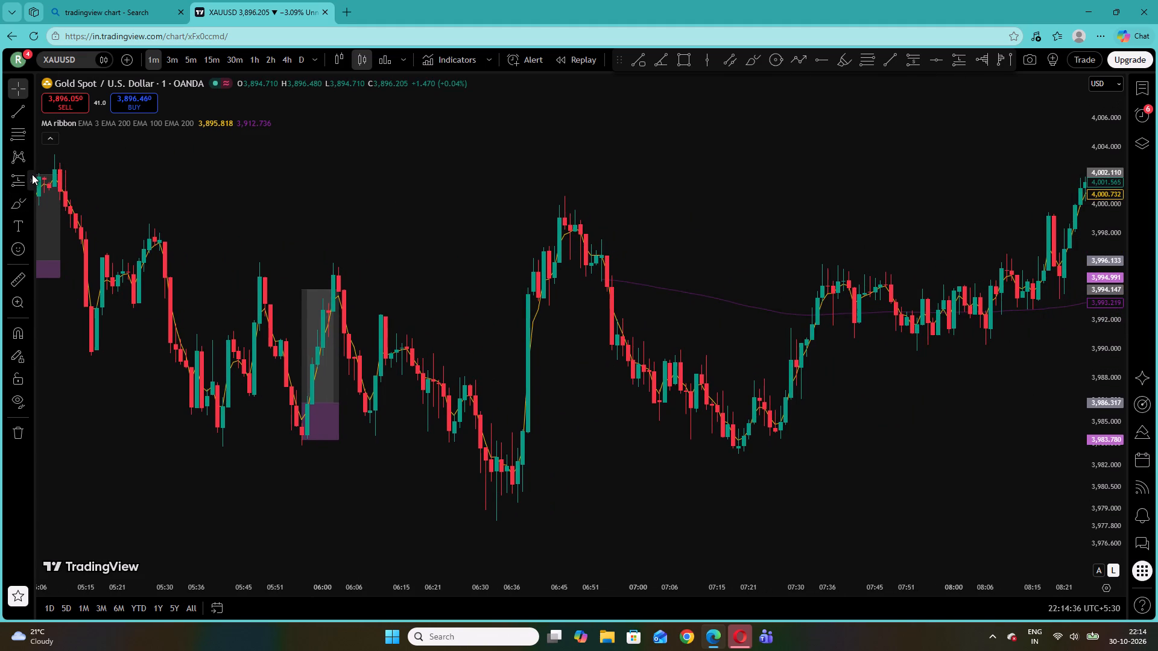
left_click(78, 209)
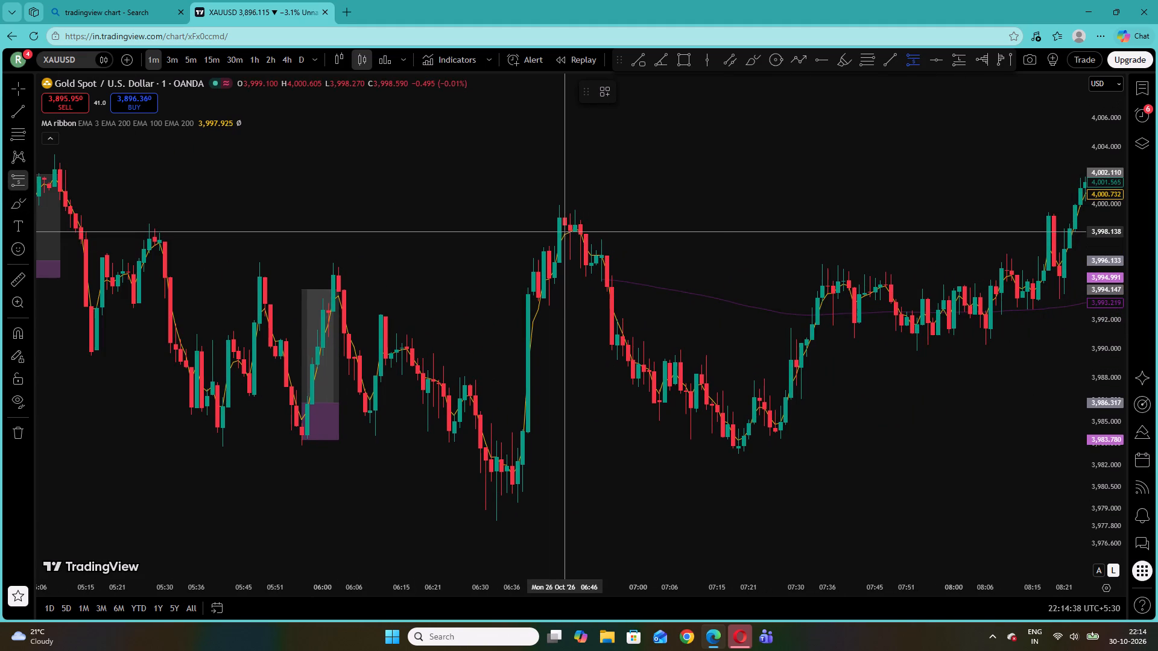
left_click(563, 231)
left_click_drag(566, 156, 584, 205)
left_click(510, 200)
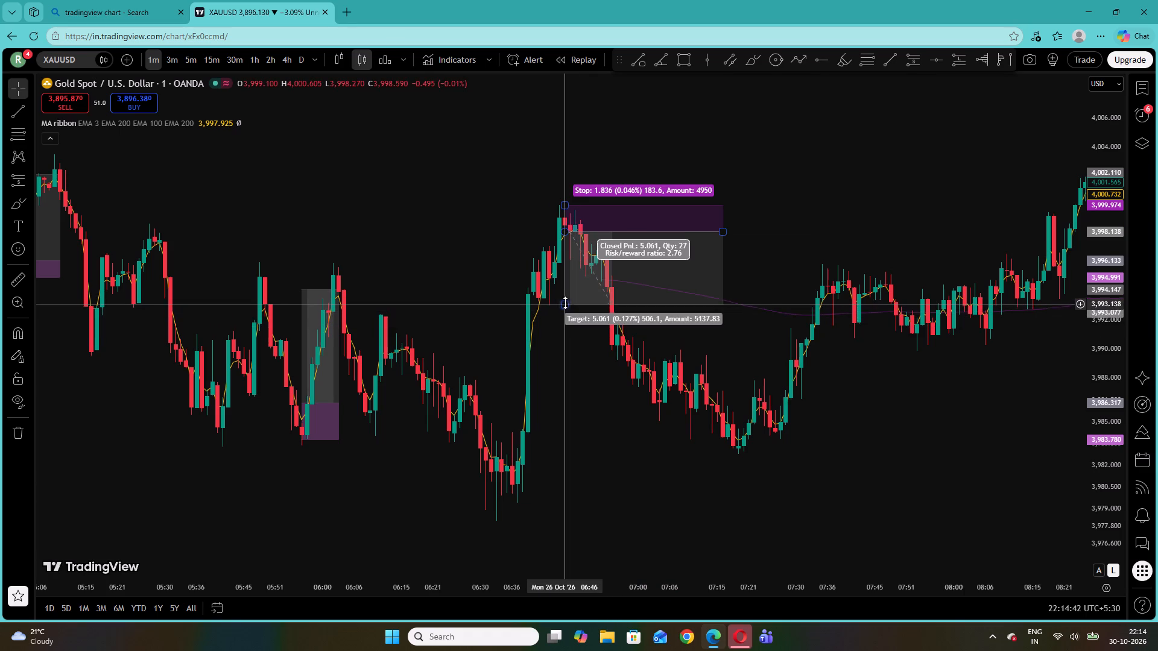
Lower the 06:46 short position's target to about 3,989.02.
left_click_drag(565, 303, 564, 345)
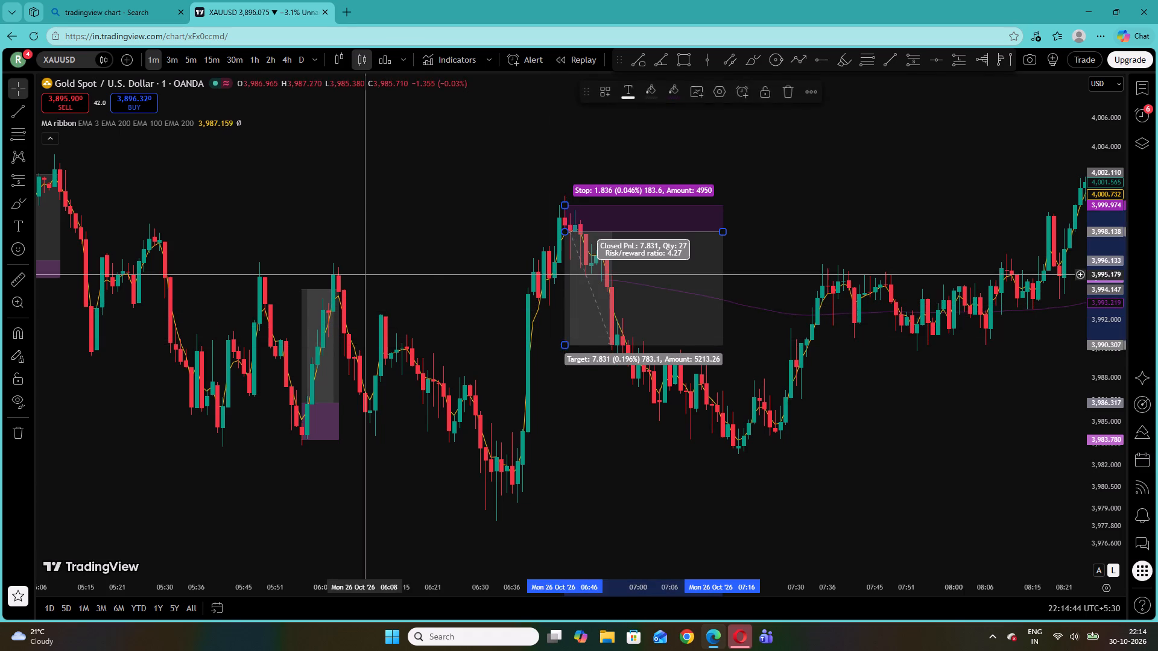
left_click(365, 274)
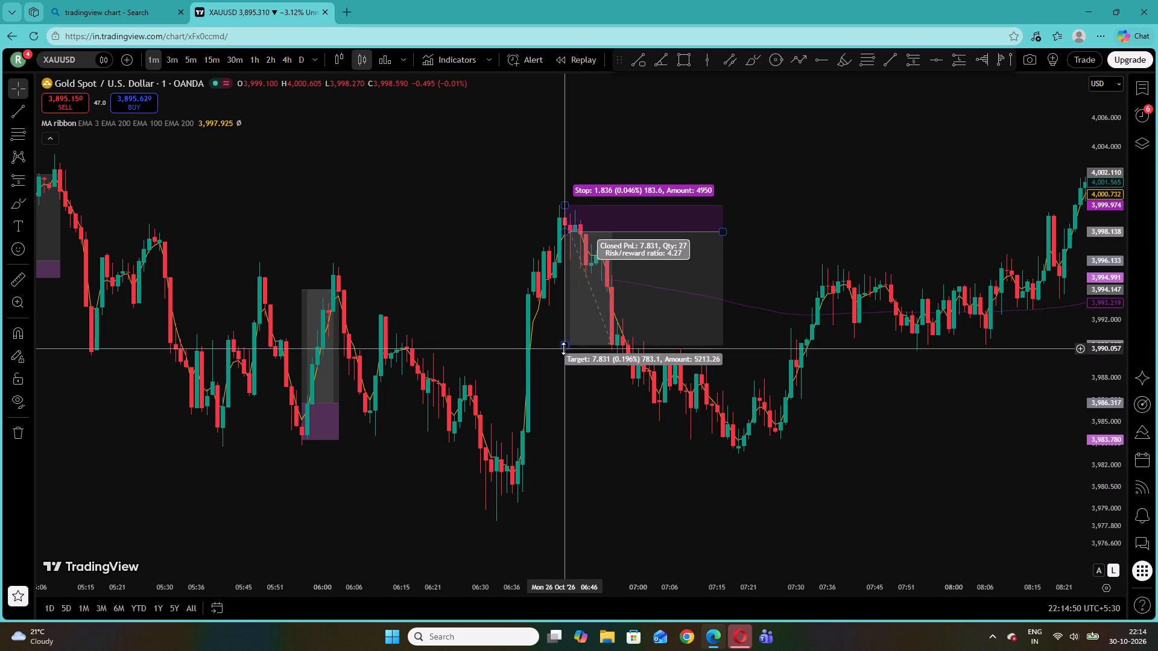
left_click(563, 348)
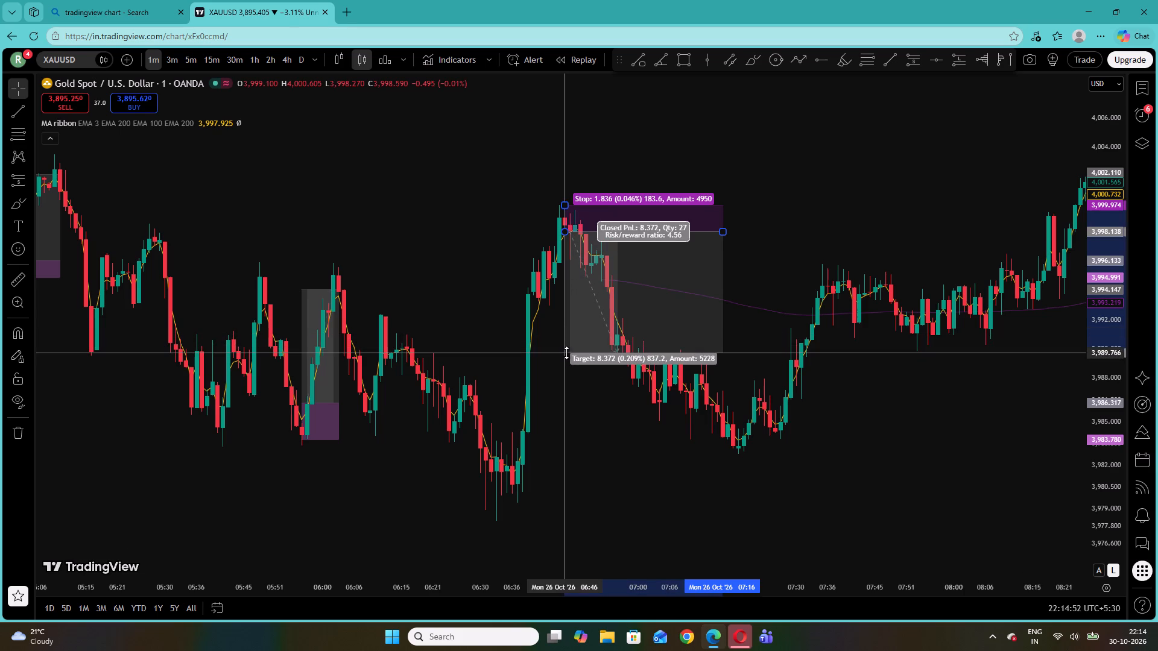
left_click_drag(562, 353, 565, 357)
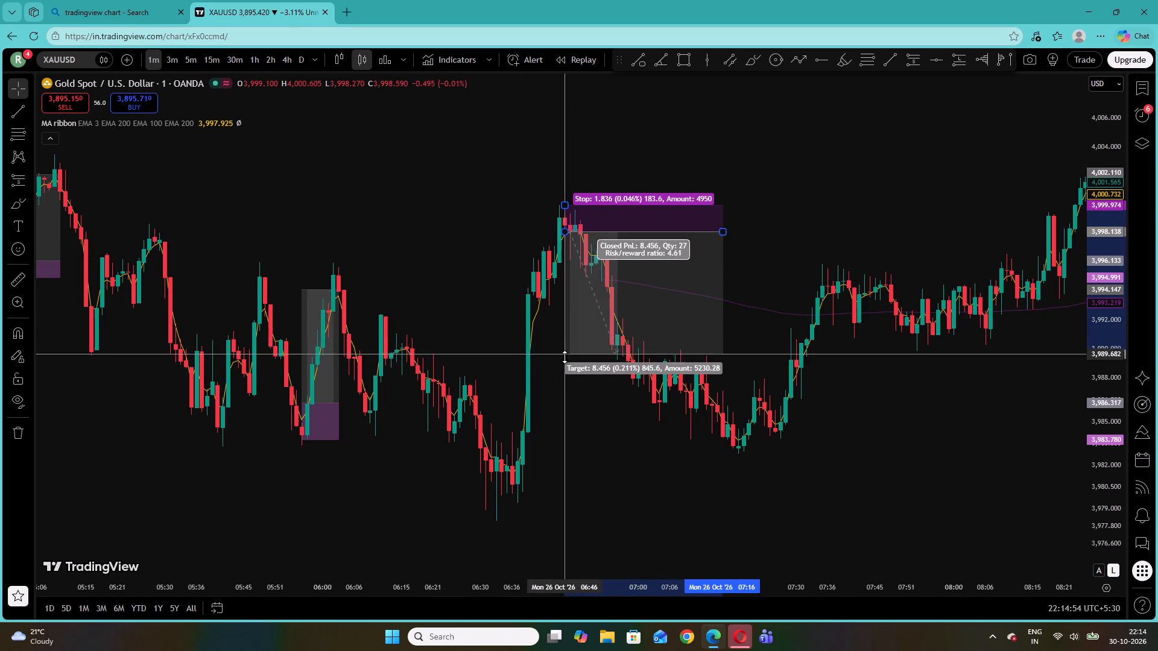
left_click_drag(565, 357, 565, 363)
left_click(484, 236)
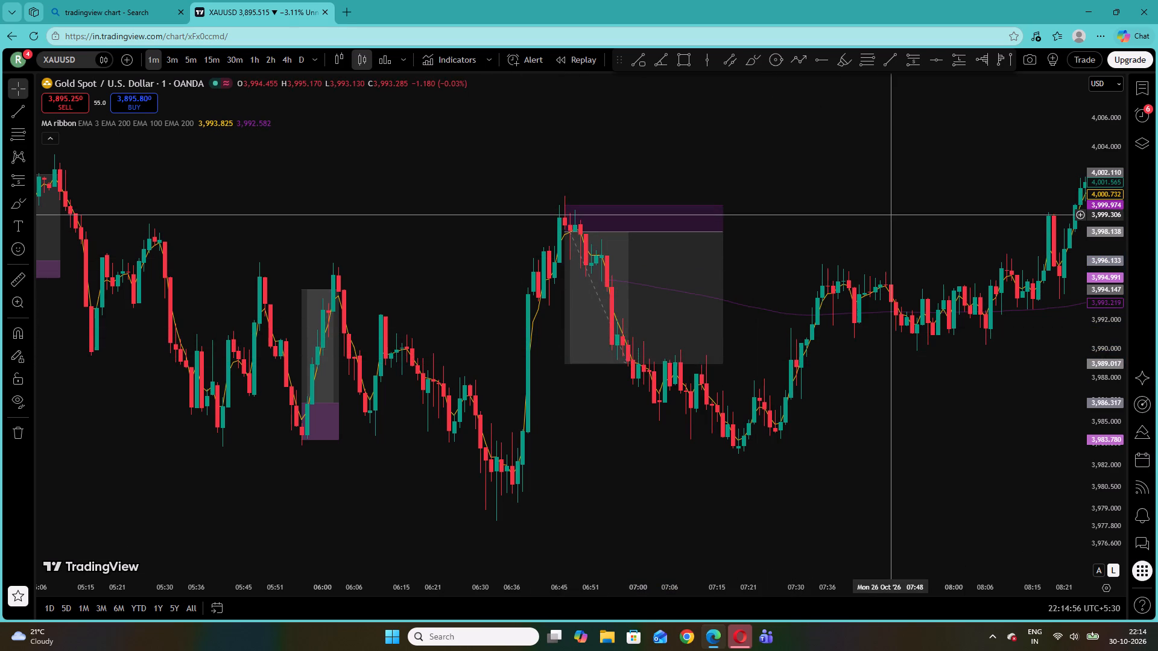
Examine the 26 October price action from about 07:48 to 12:00 against the EMA ribbon for further trade setups.
left_click_drag(893, 212, 630, 237)
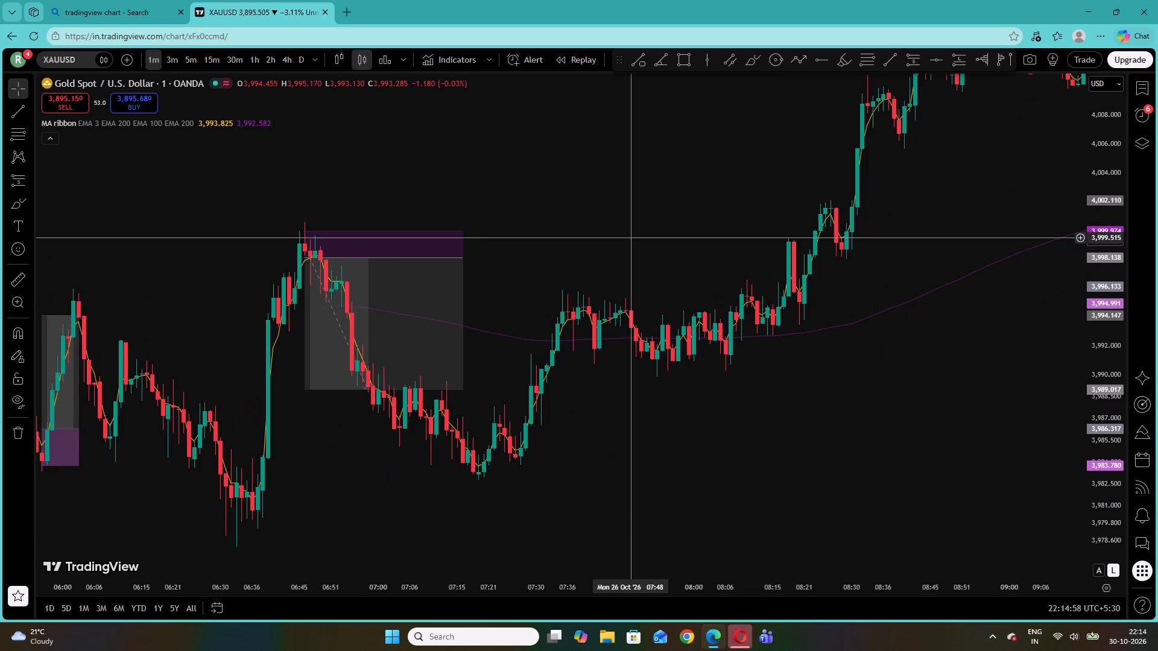
left_click_drag(630, 237, 747, 240)
left_click_drag(1108, 451, 1092, 105)
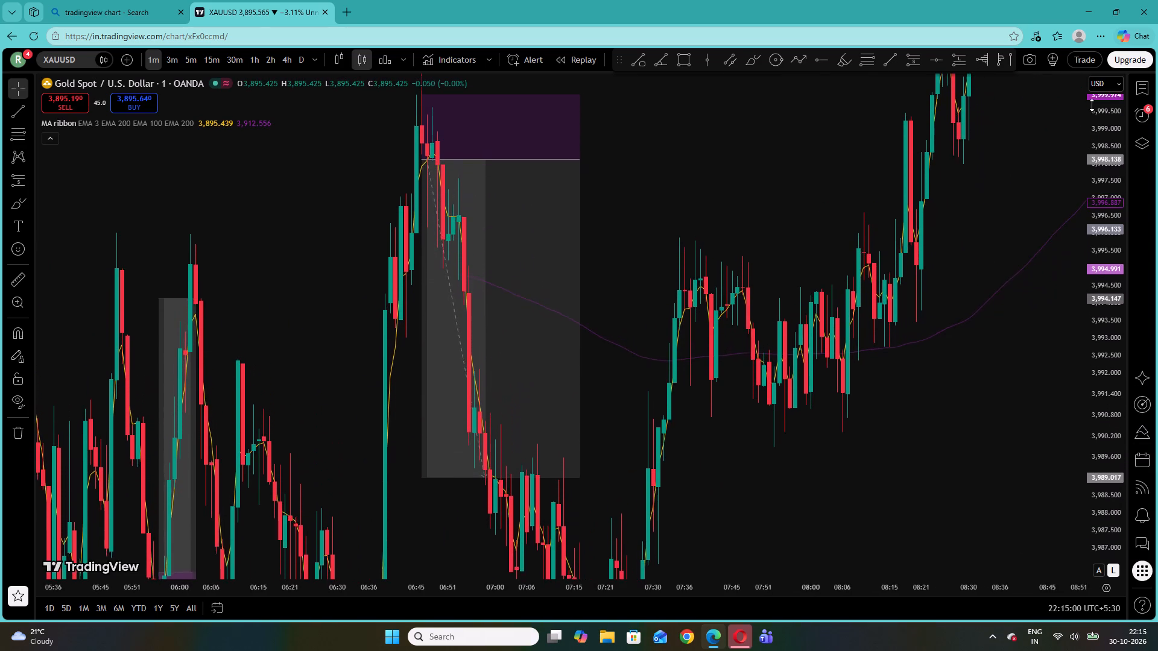
left_click_drag(1092, 105, 1078, 377)
left_click(867, 245)
left_click_drag(867, 216, 702, 345)
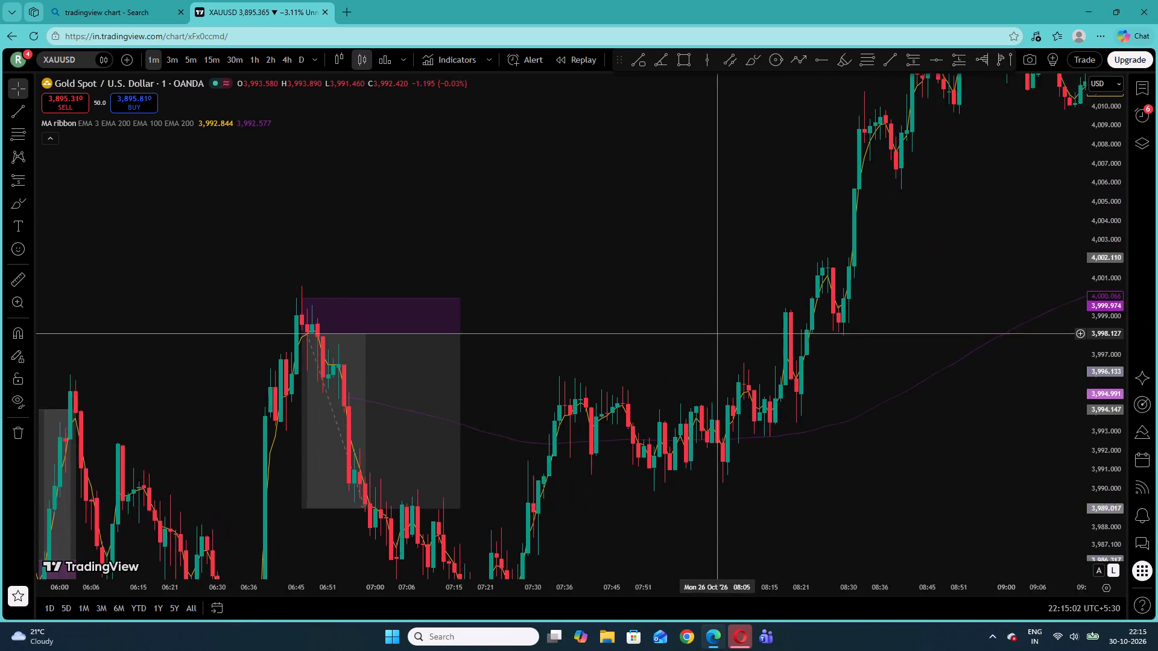
left_click_drag(702, 345, 692, 350)
left_click_drag(865, 242, 784, 332)
left_click_drag(891, 244, 753, 387)
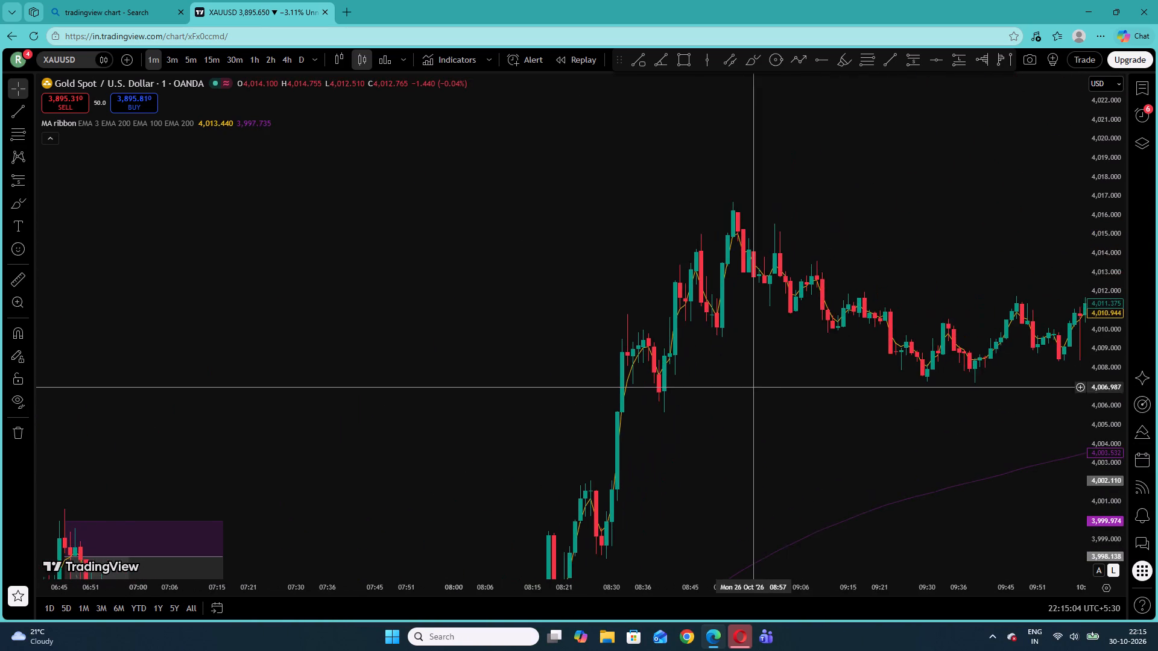
left_click_drag(921, 213, 686, 216)
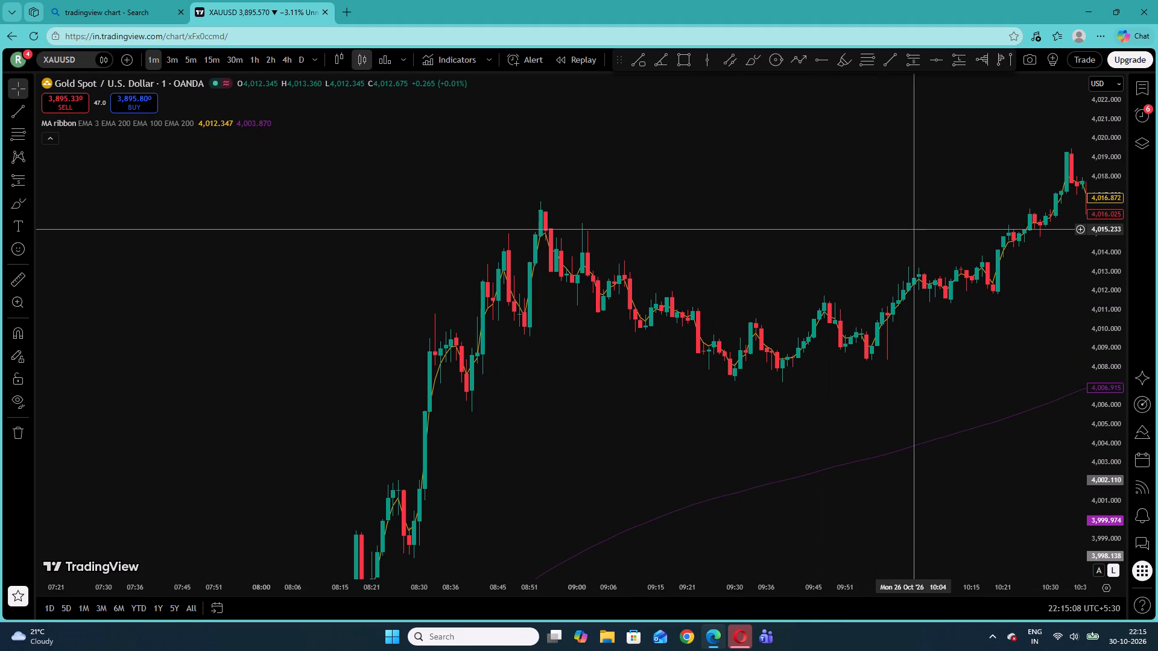
left_click_drag(908, 230, 655, 268)
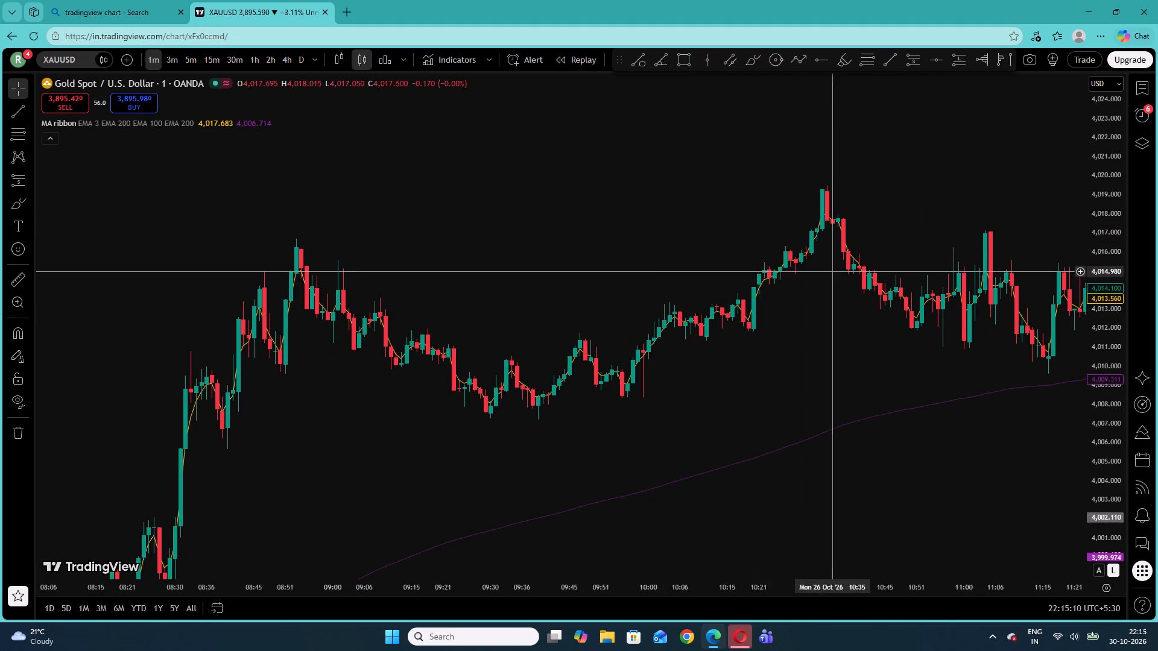
left_click_drag(947, 215, 812, 237)
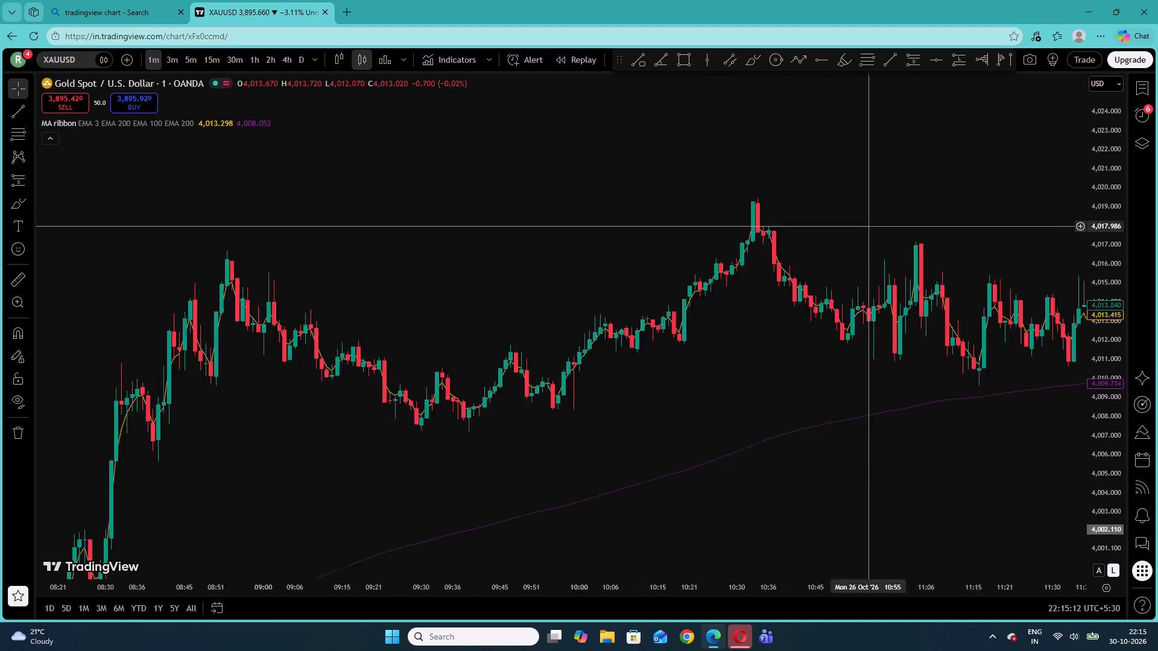
left_click_drag(812, 237, 738, 246)
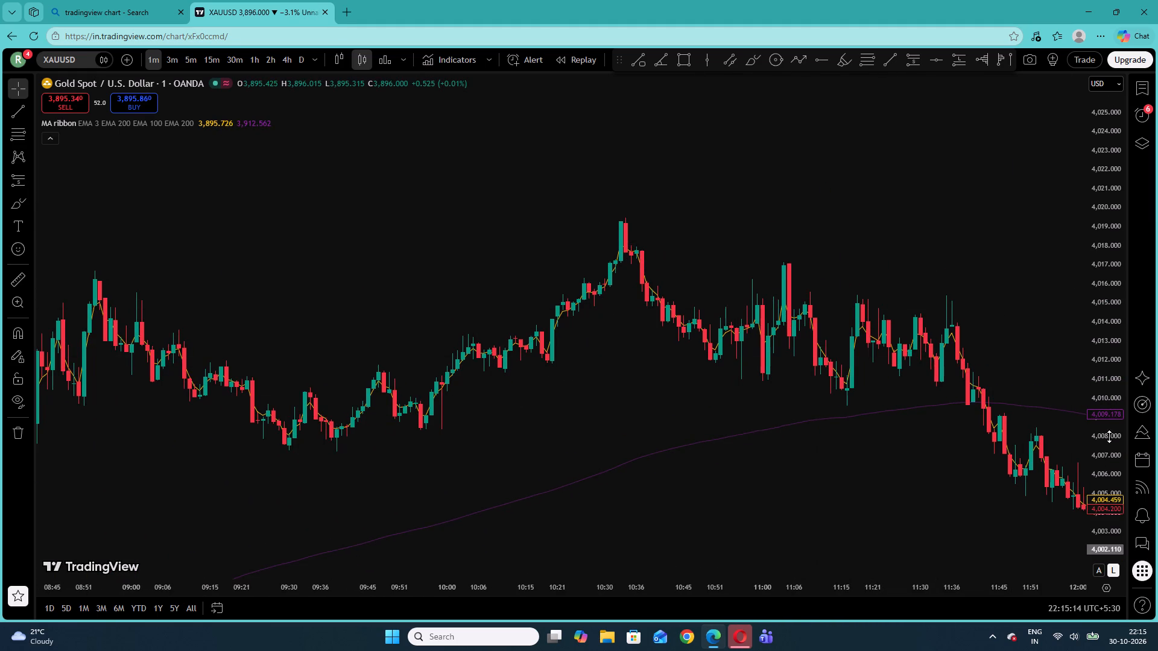
left_click_drag(1109, 439, 1080, 379)
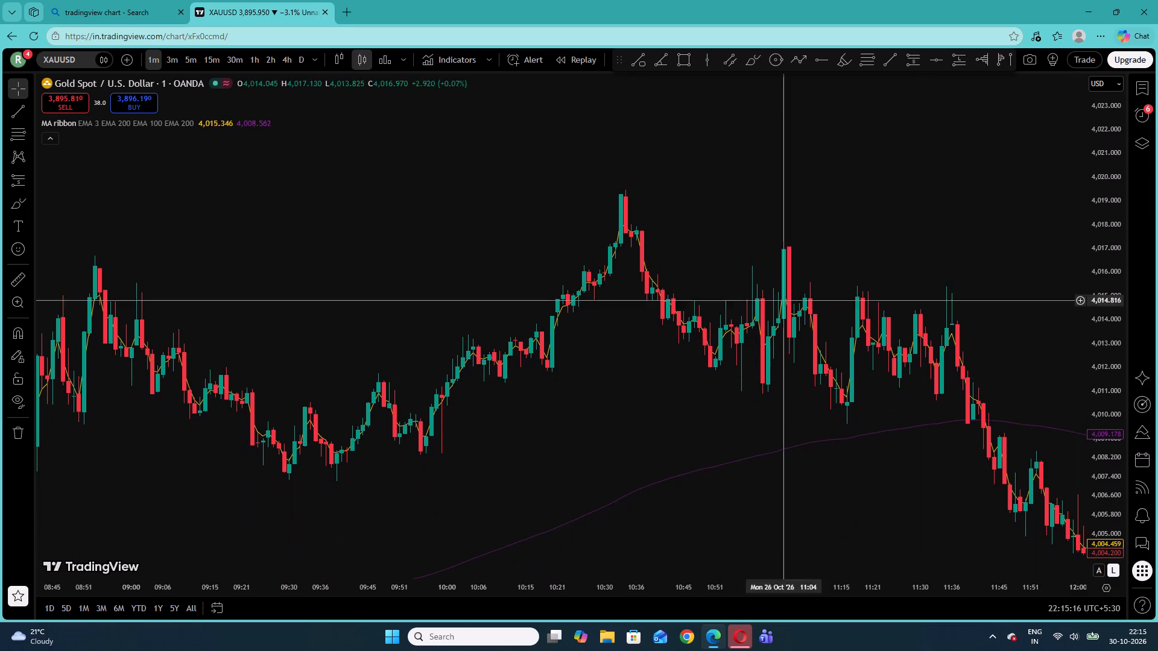
Place a long position at the 10:50 candle on 26 October with entry about 4,013.68, stop about 4,011.98 and target about 4,022.33.
left_click(26, 177)
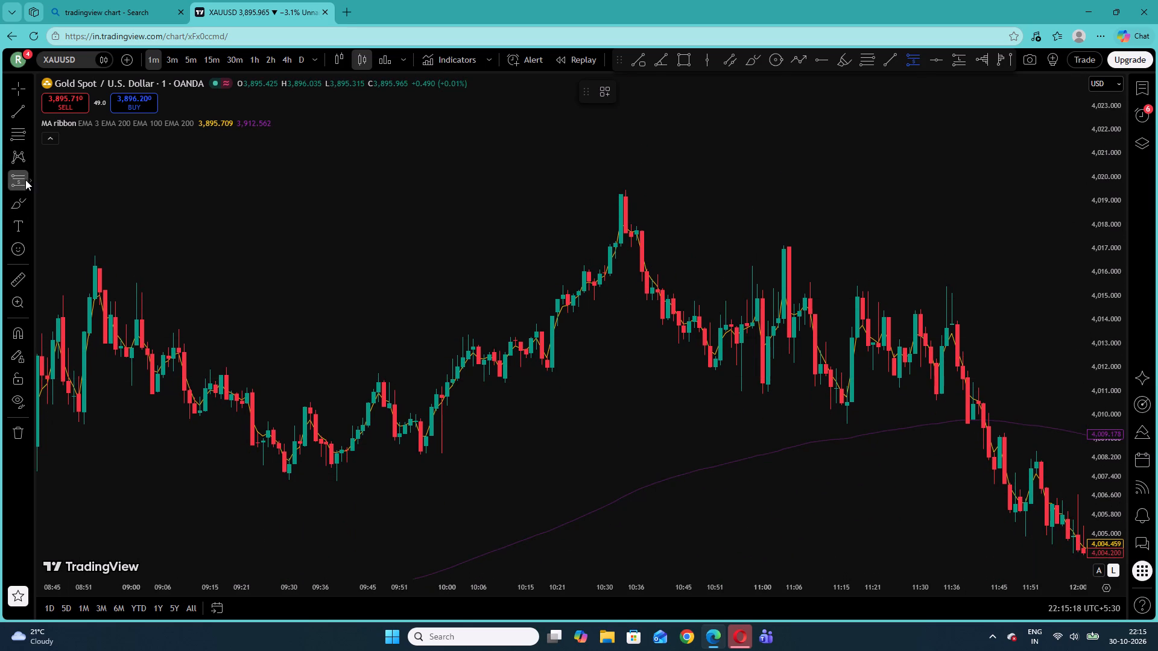
left_click(28, 178)
left_click(53, 200)
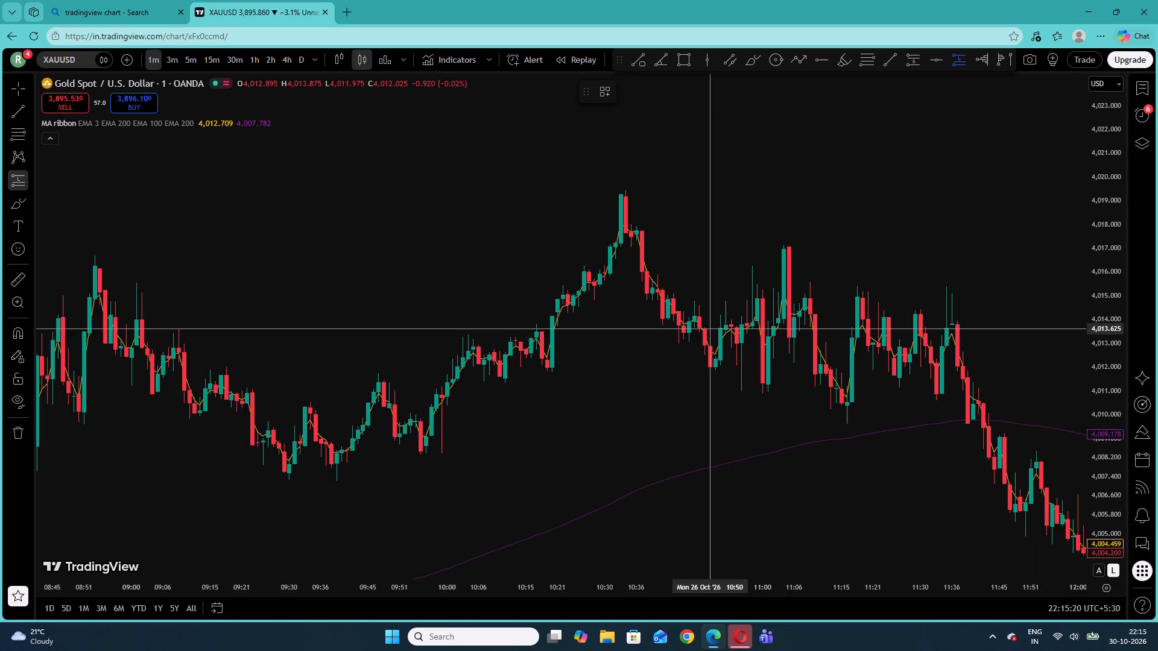
left_click(709, 327)
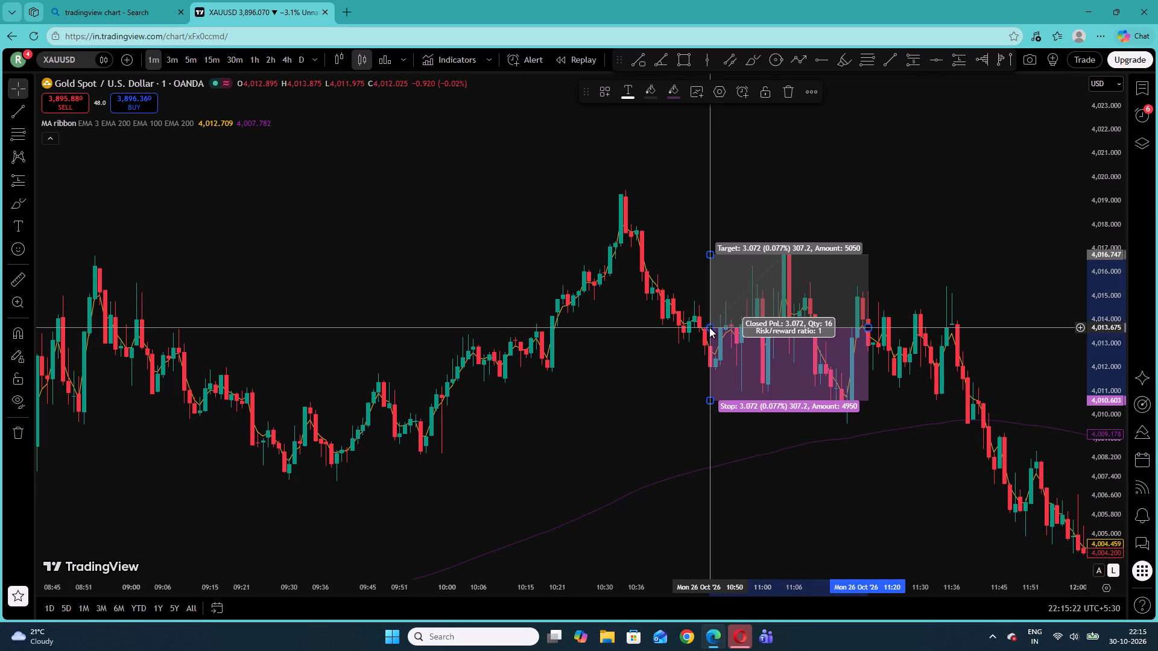
left_click_drag(710, 400, 727, 368)
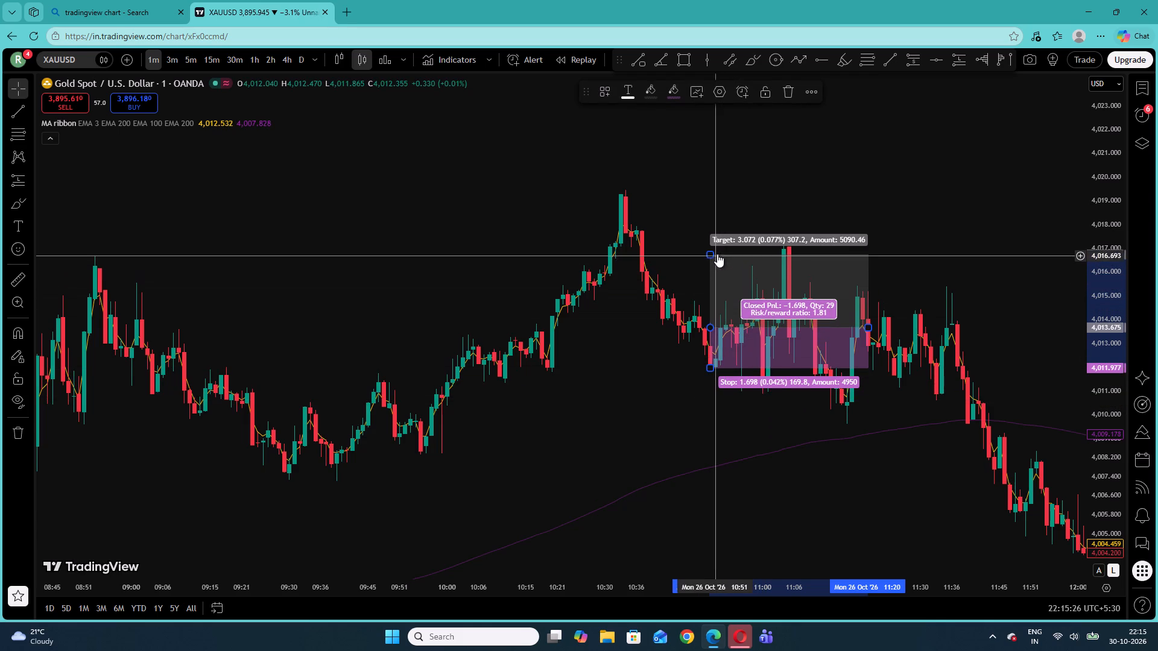
left_click_drag(712, 254, 705, 198)
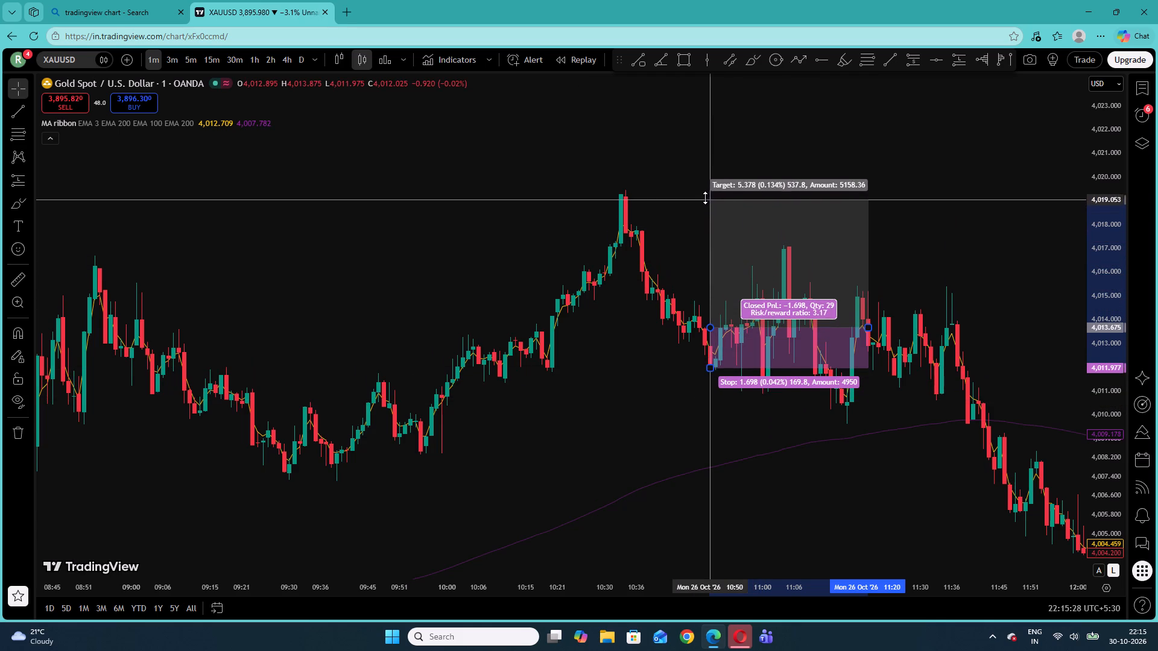
left_click_drag(705, 198, 705, 152)
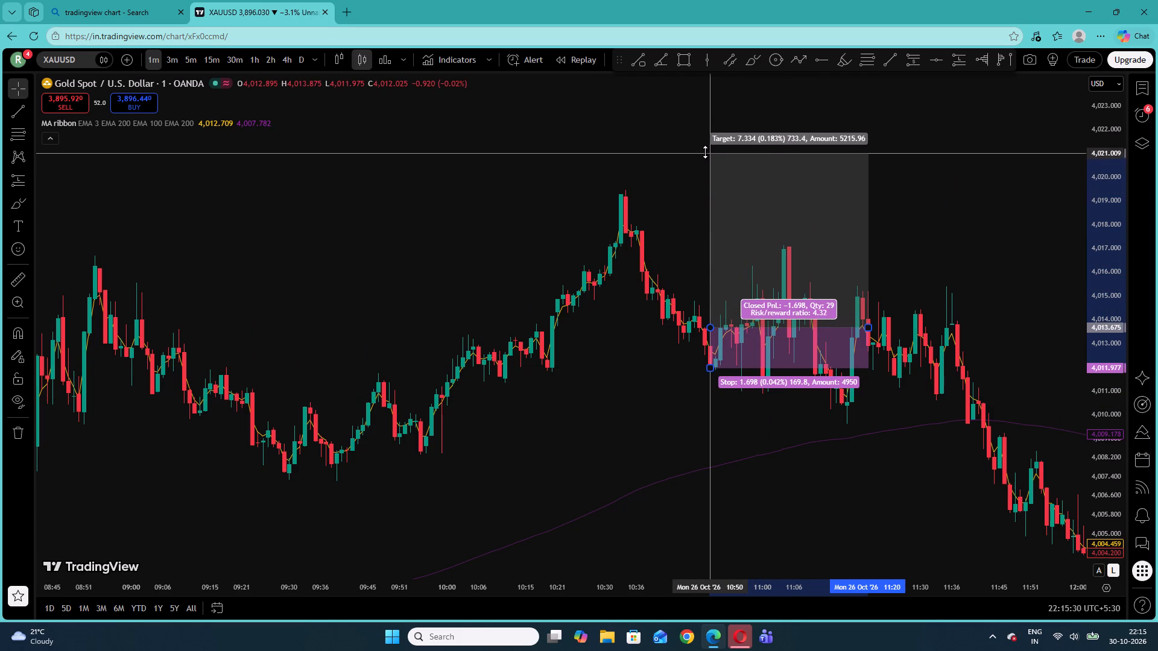
left_click_drag(705, 152, 706, 122)
left_click(1005, 207)
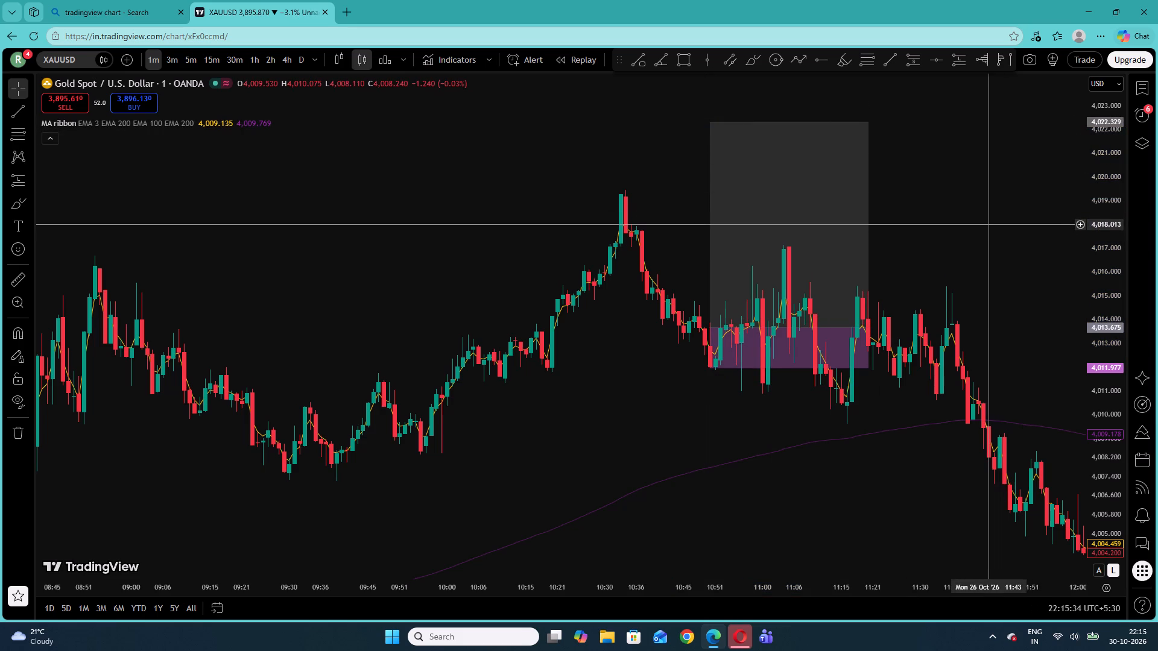
Place a short position at the 11:35 candle on 26 October with entry at about 4,012.03 and stop at about 4,014.06.
left_click_drag(990, 224, 759, 192)
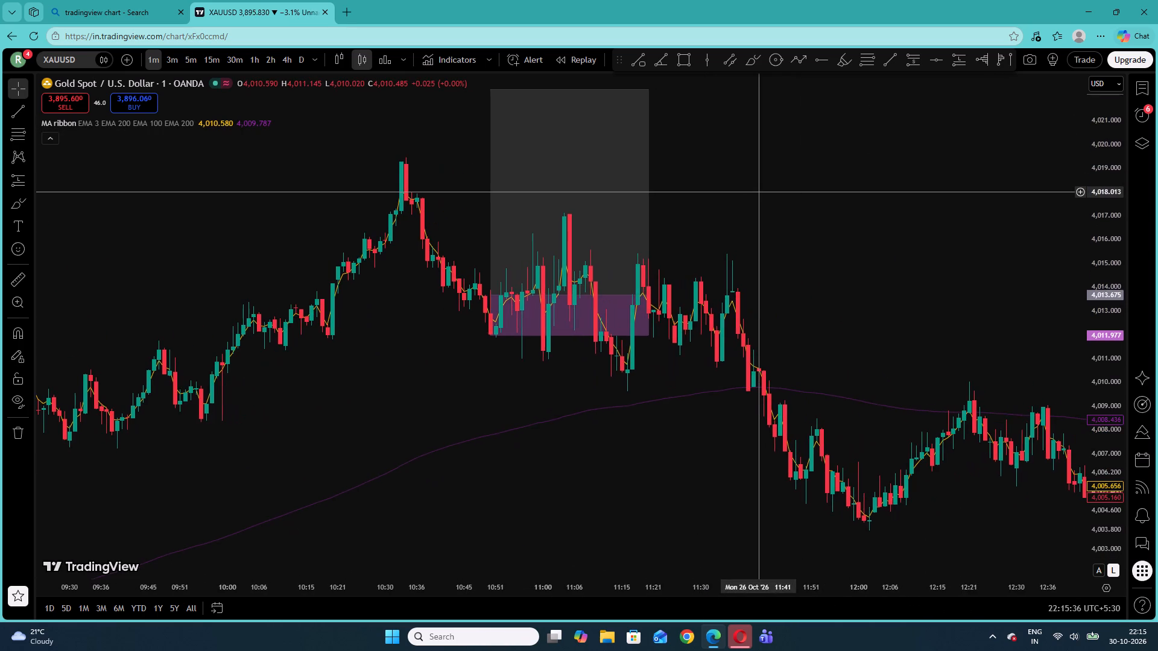
left_click(32, 183)
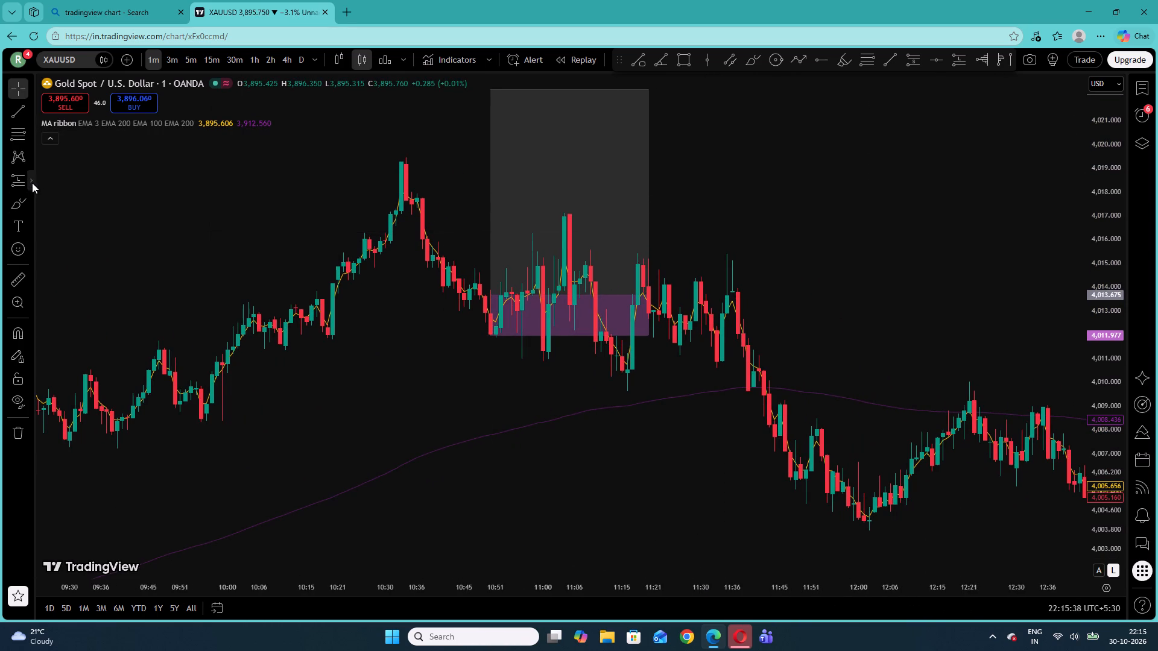
left_click(51, 206)
left_click(28, 176)
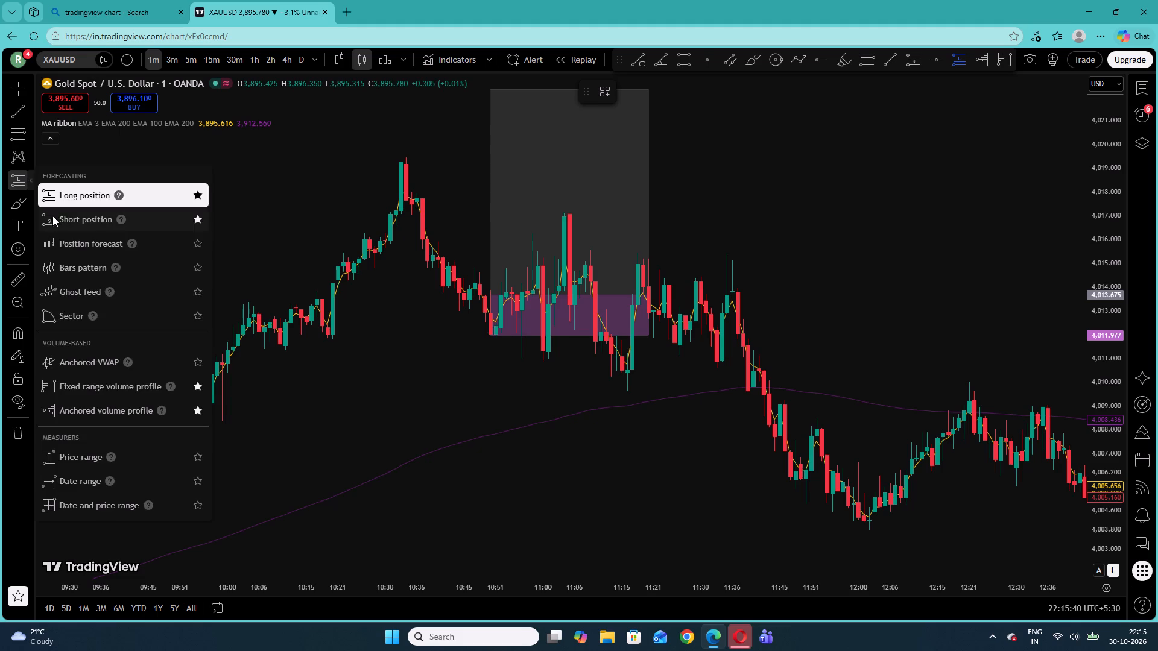
left_click(53, 221)
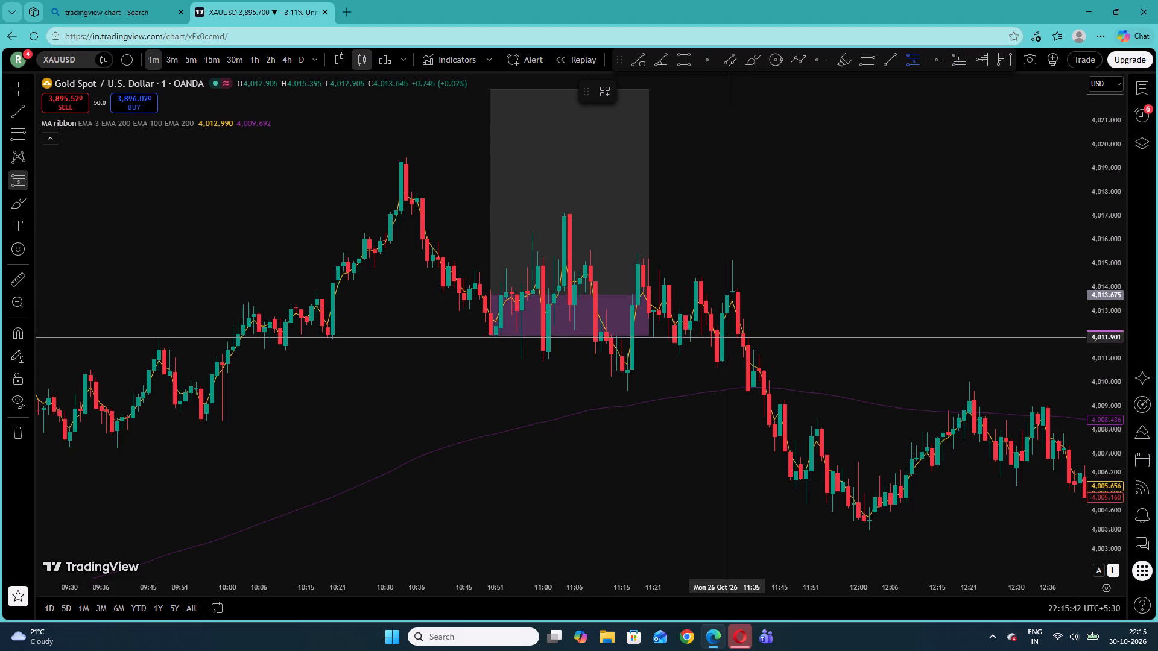
left_click(729, 334)
left_click_drag(725, 260, 741, 280)
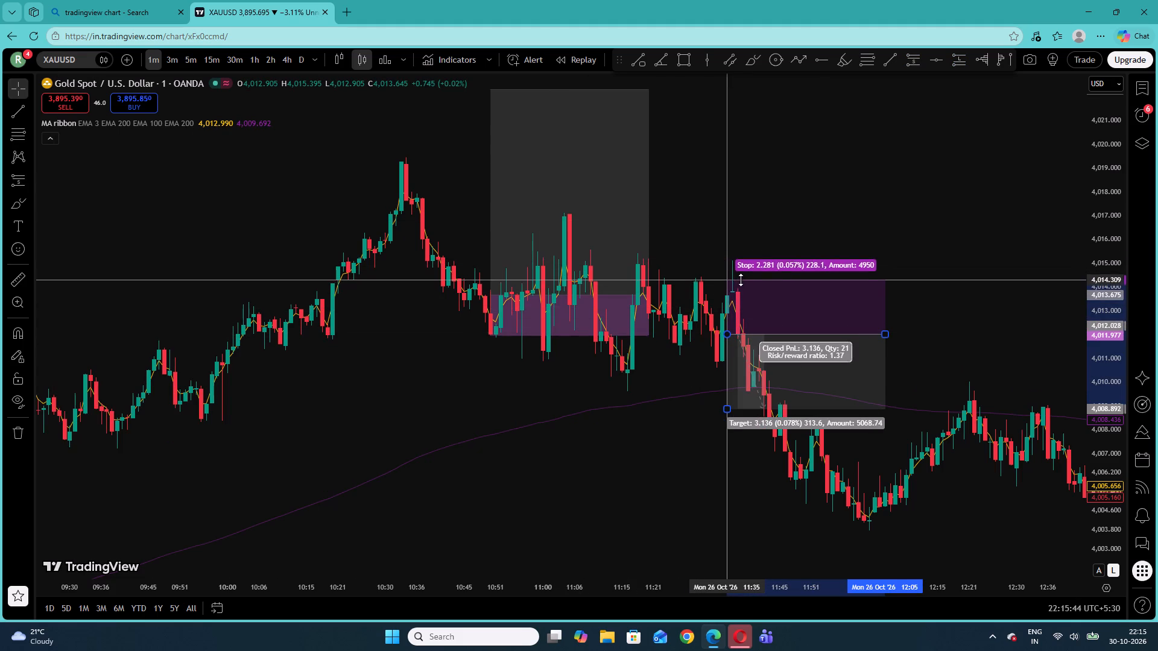
left_click_drag(741, 280, 745, 286)
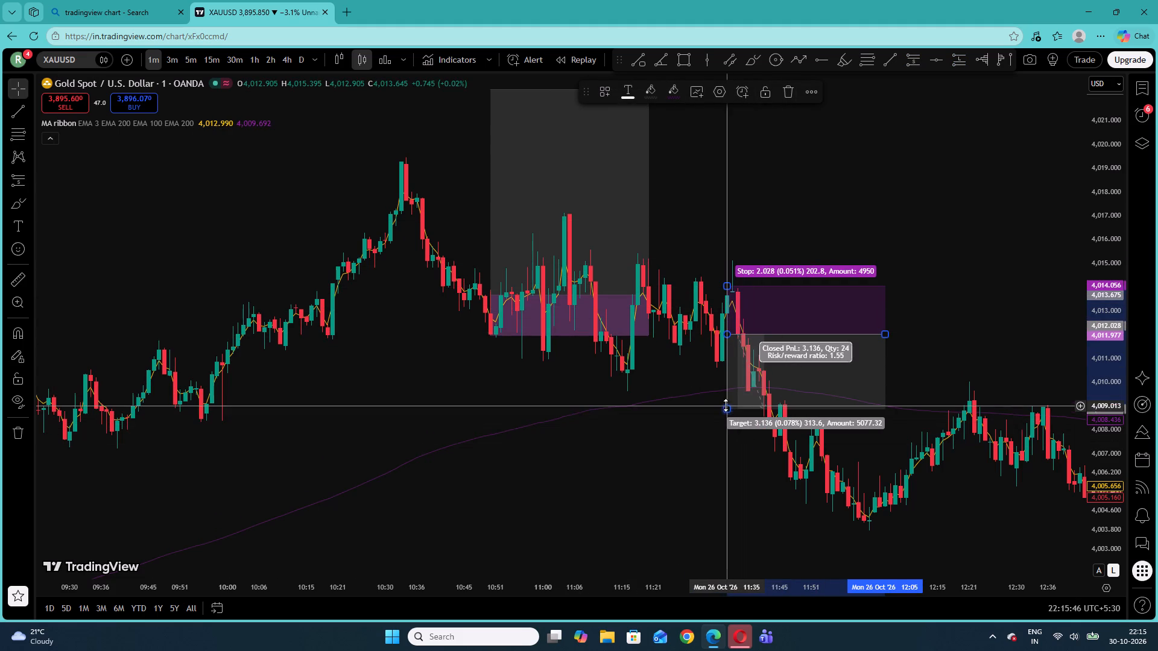
left_click(982, 331)
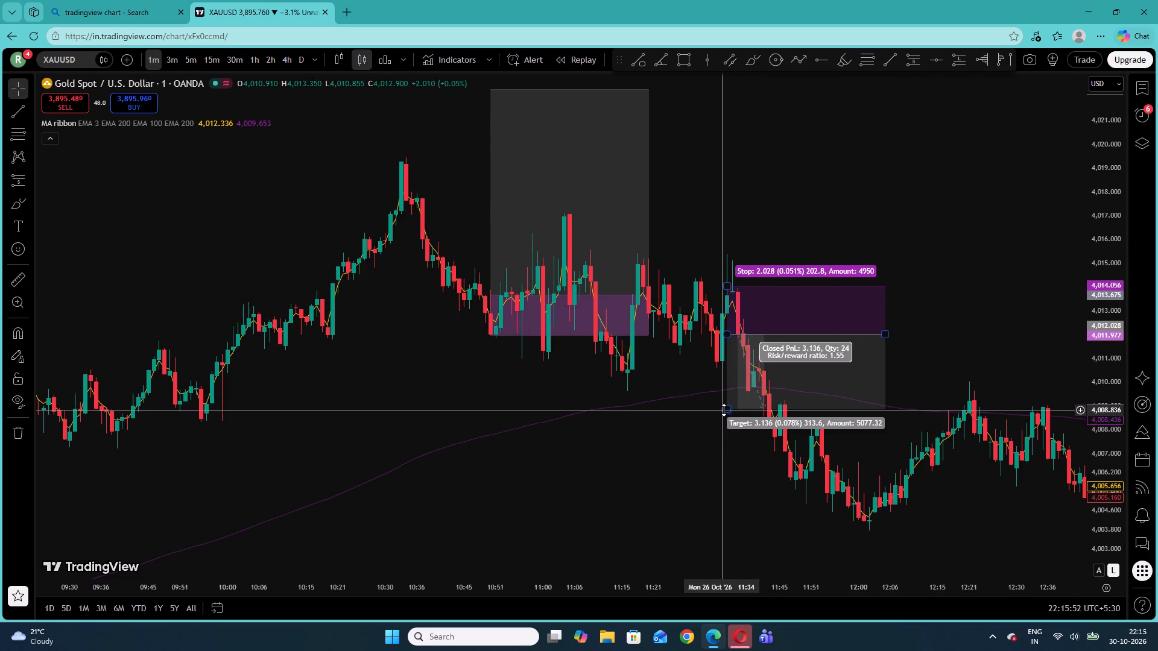
Lower the 11:35 short position's target to about 4,005.60 and shorten its time span to end at about 11:58.
left_click_drag(724, 410, 727, 487)
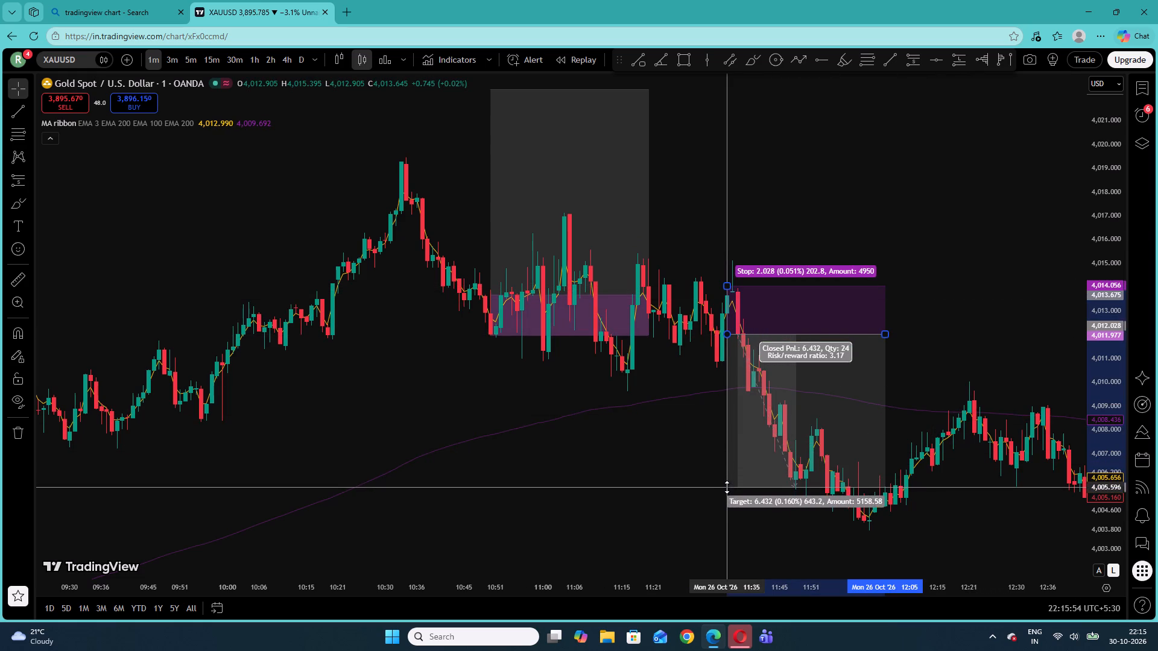
left_click_drag(727, 487, 726, 487)
left_click(650, 430)
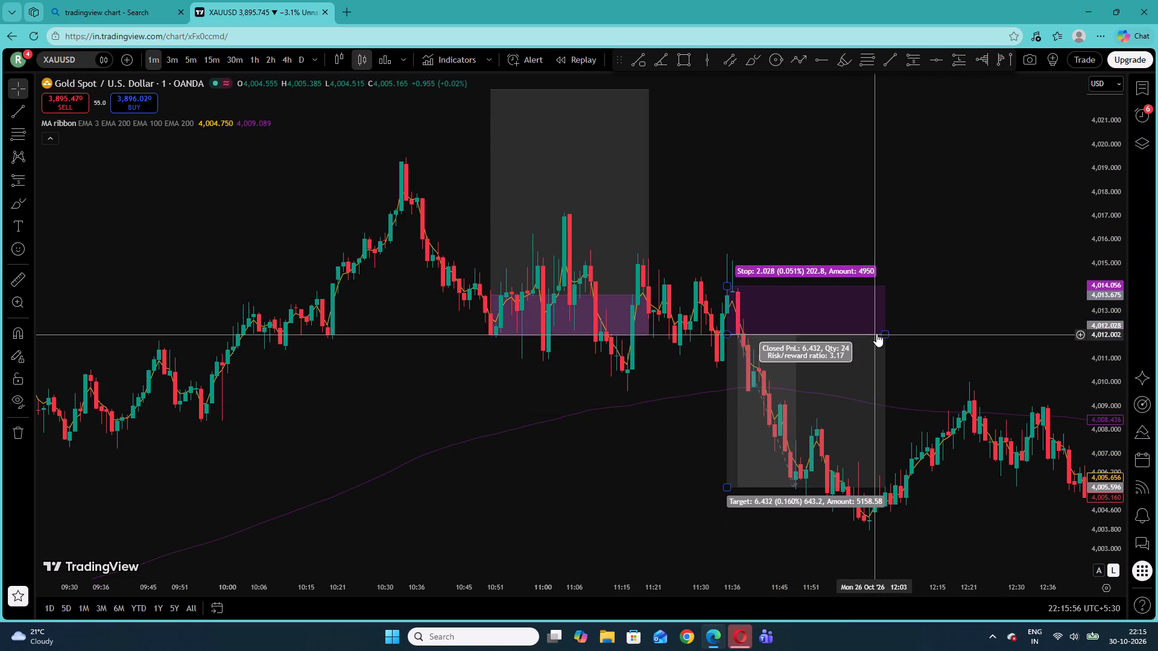
left_click_drag(887, 332, 846, 340)
left_click(888, 338)
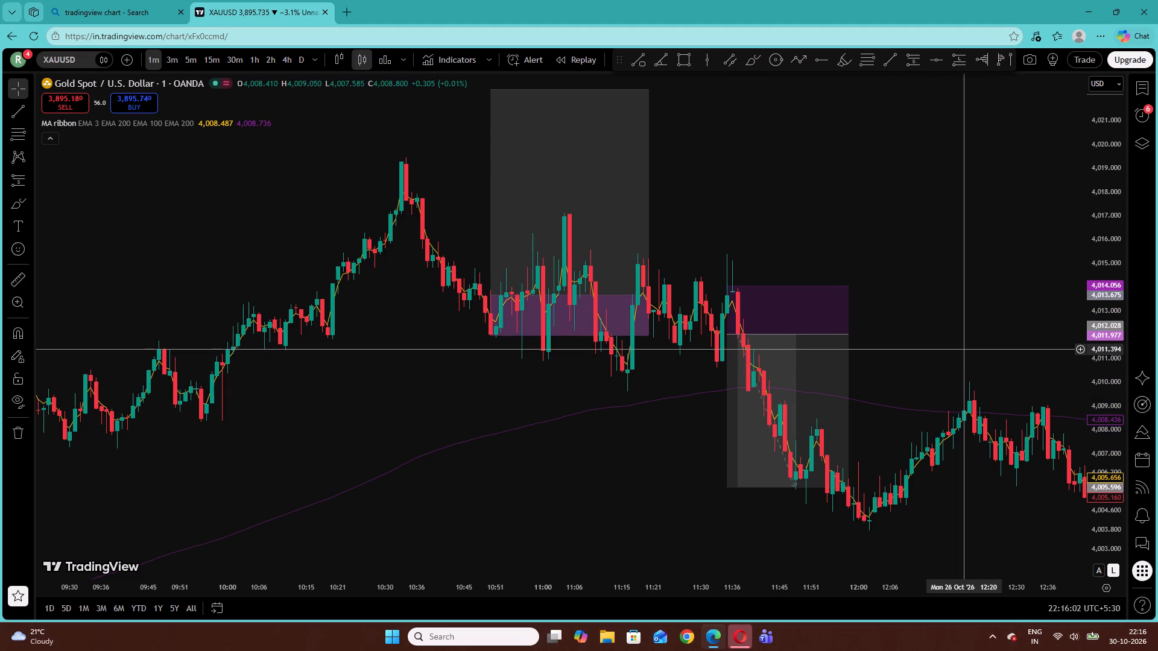
Place a long position at the 13:22 candle on 26 October with entry about 4,009.27 and stop about 4,006.23.
left_click_drag(966, 347, 741, 308)
left_click(856, 298)
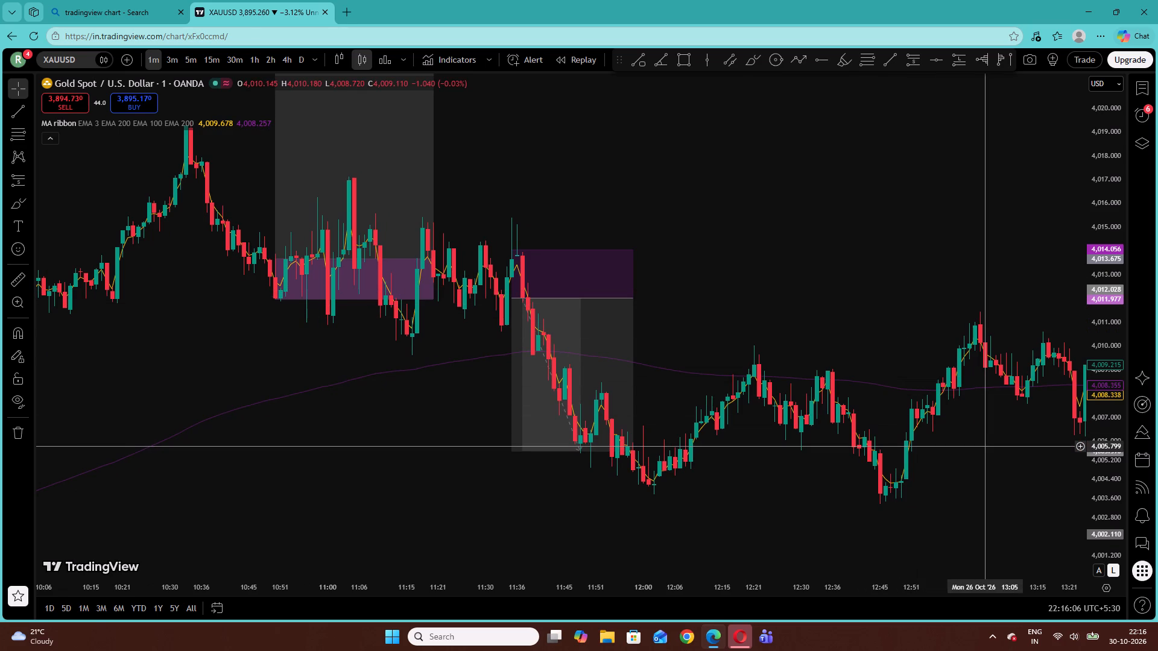
left_click_drag(986, 446, 793, 458)
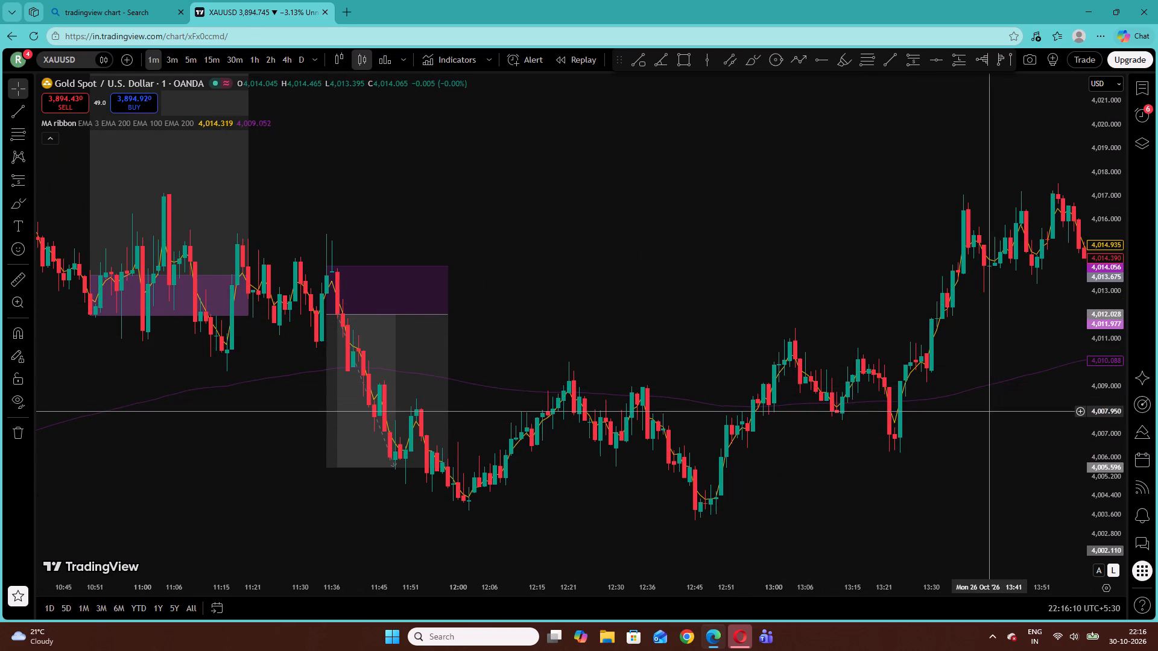
left_click_drag(992, 411, 601, 432)
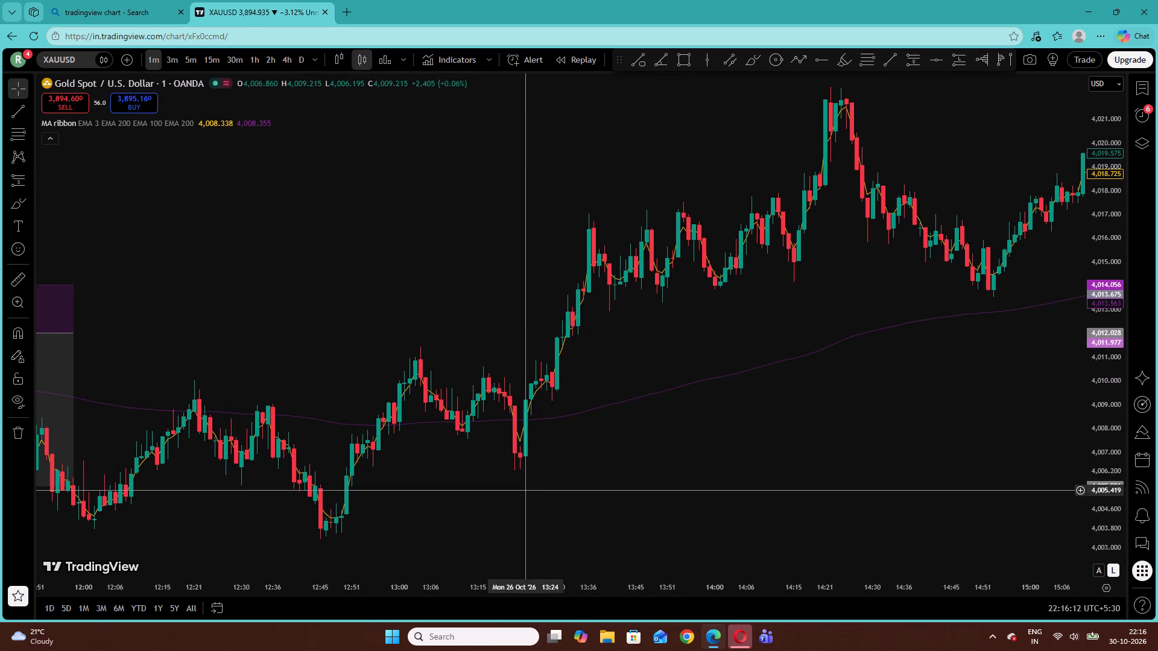
left_click(32, 179)
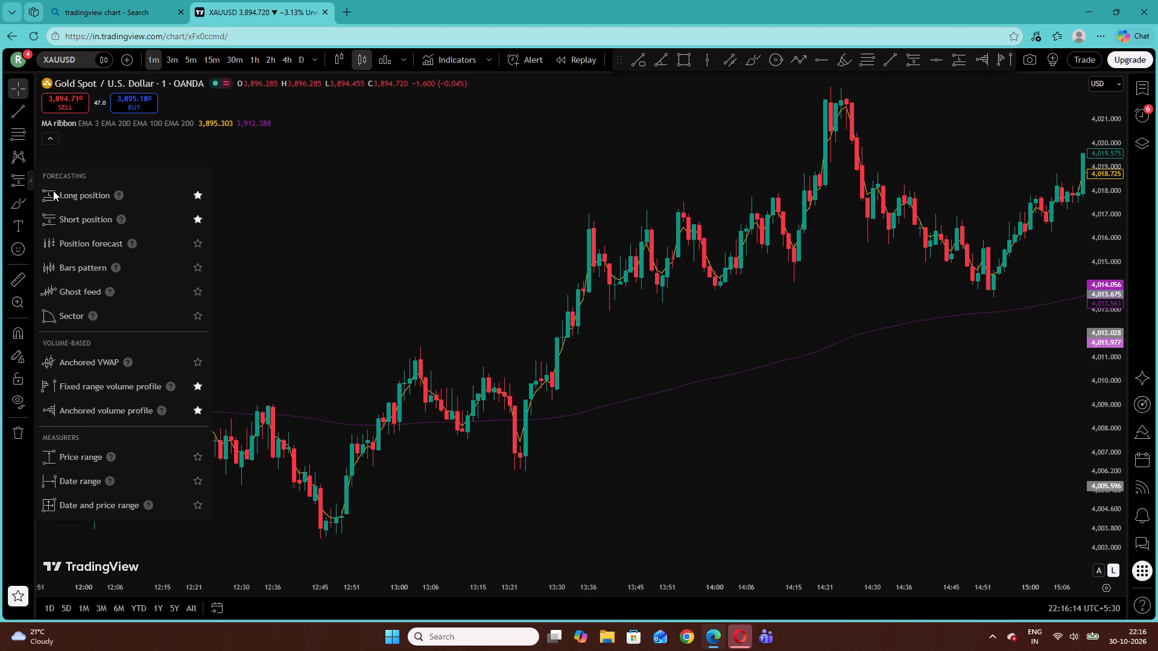
left_click(54, 192)
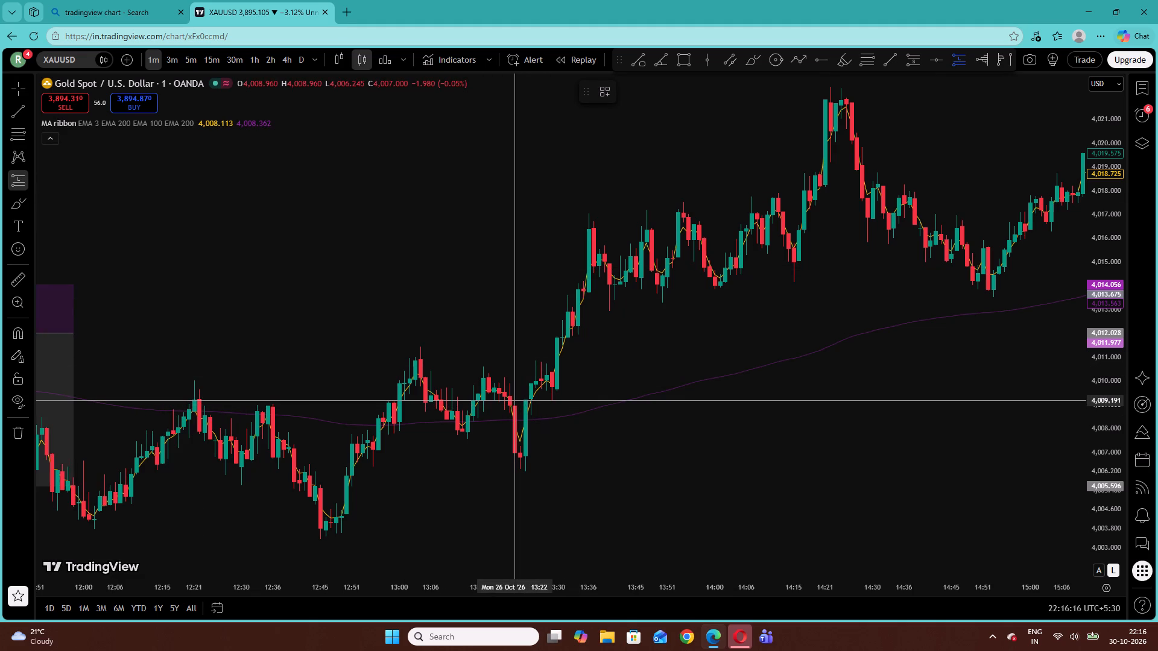
left_click(517, 398)
left_click_drag(514, 491, 528, 485)
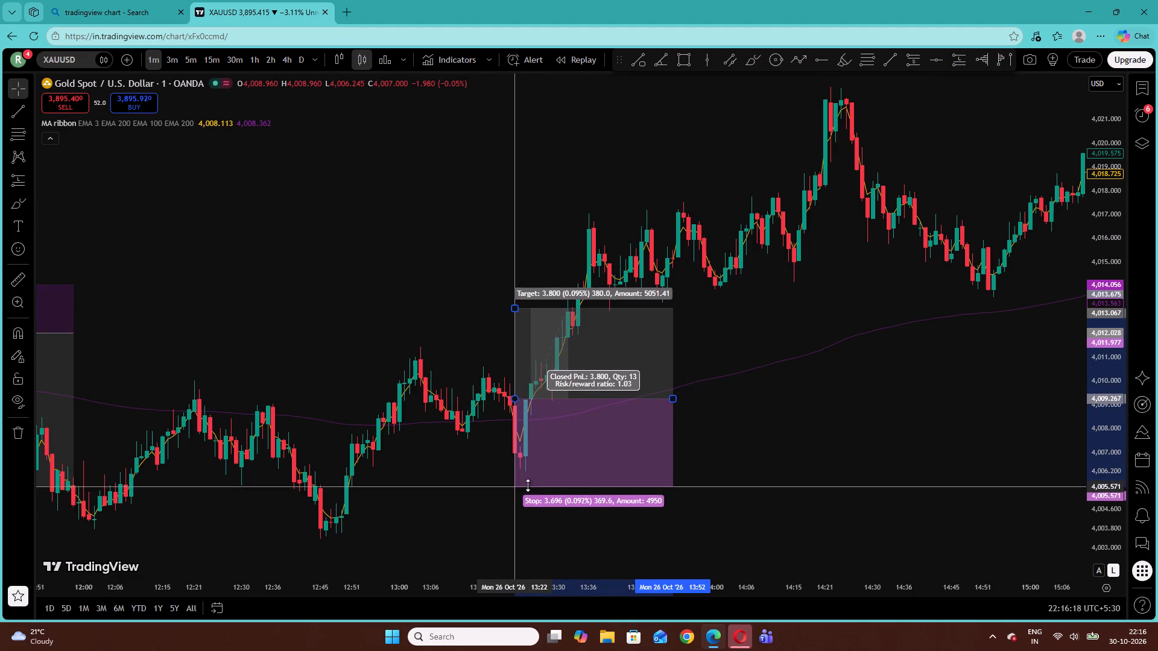
left_click_drag(528, 485, 541, 471)
left_click(736, 442)
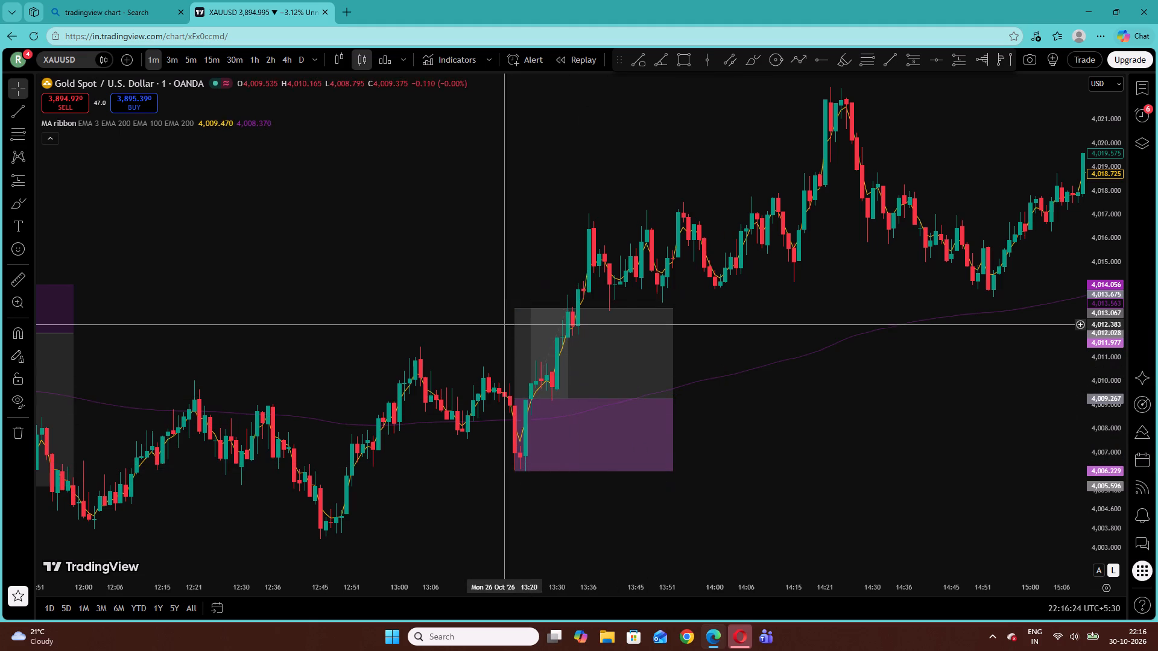
Raise the 13:22 long position's target to about 4,018.47 and extend its time span to about 14:20.
left_click_drag(516, 309, 524, 189)
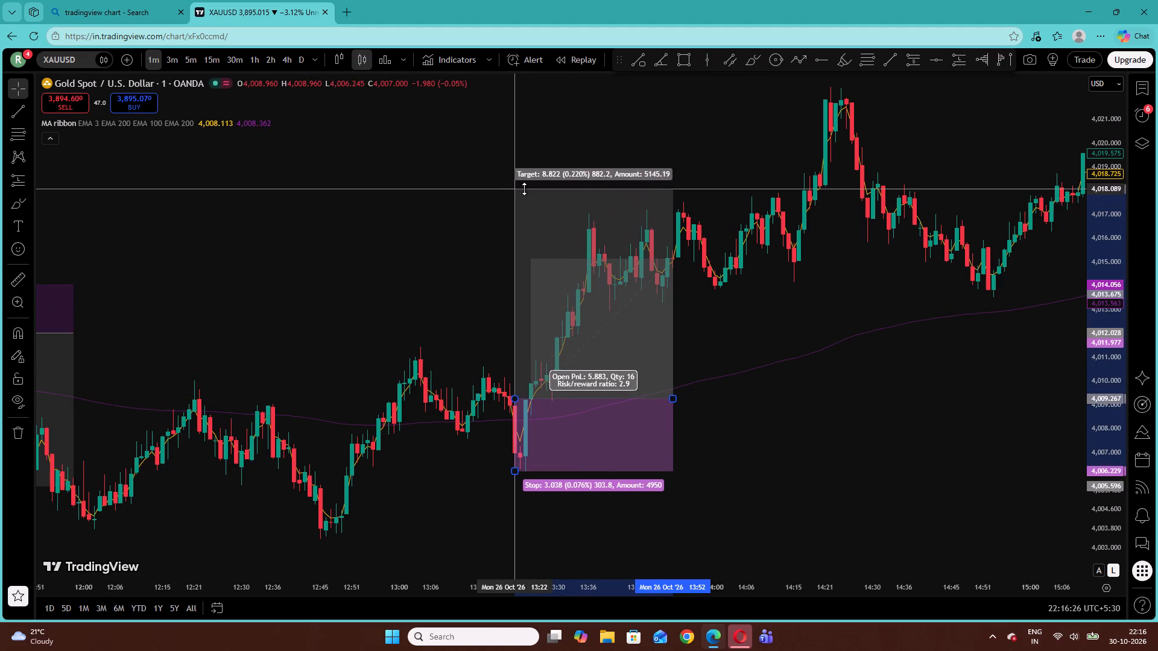
left_click_drag(524, 189, 528, 180)
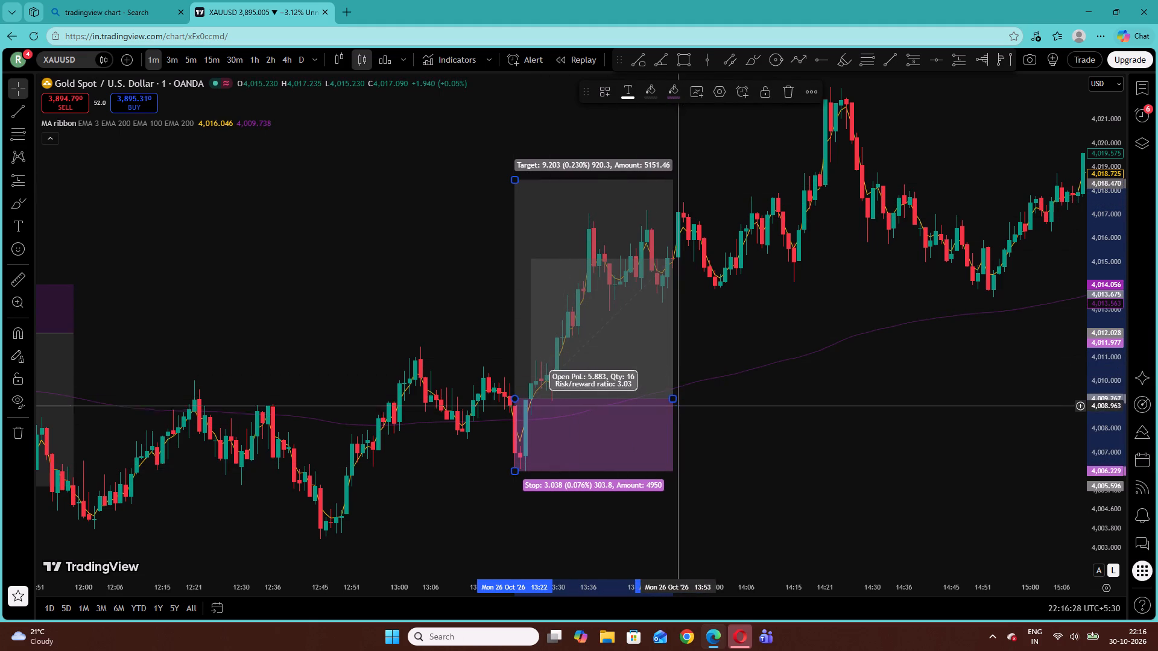
left_click_drag(675, 401, 804, 409)
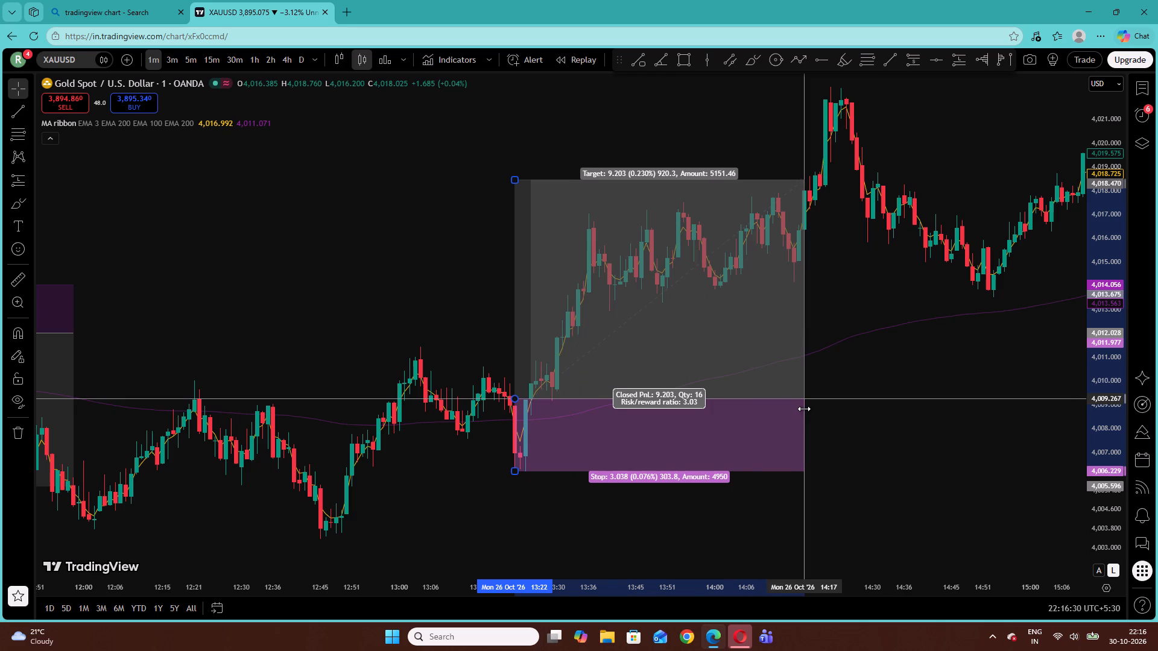
left_click_drag(804, 409, 819, 439)
left_click(895, 405)
Place a long position at the 13:50 candle on 26 October with entry about 4,015.19 and stop about 4,013.77.
left_click_drag(868, 234, 852, 290)
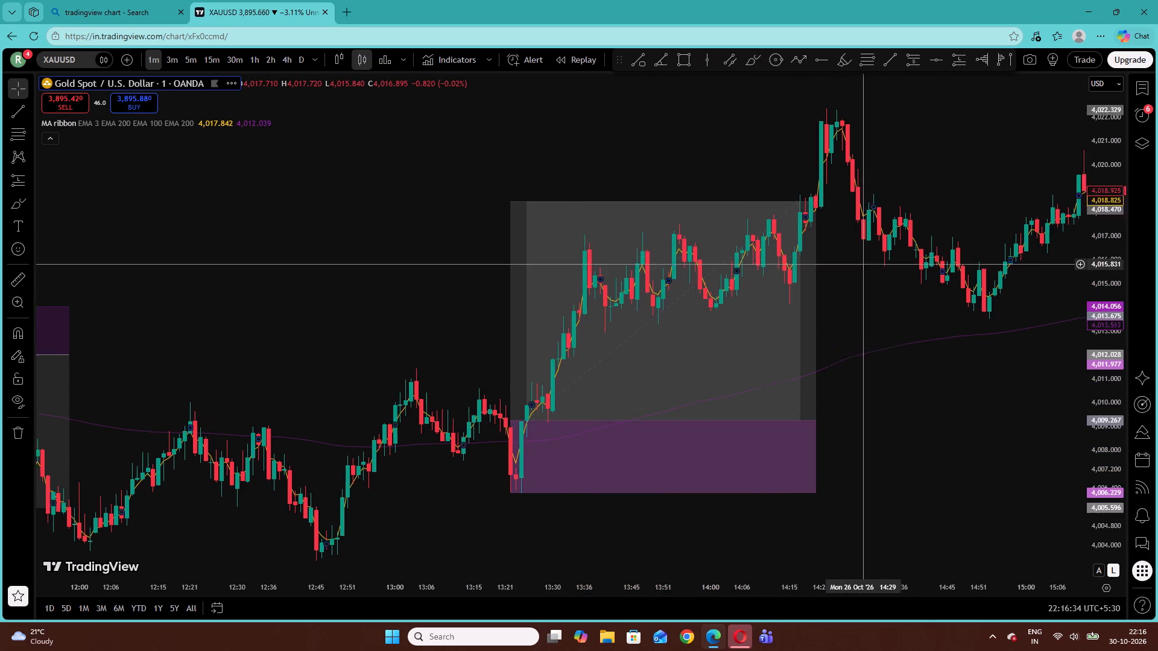
left_click_drag(852, 290, 773, 350)
left_click(943, 225)
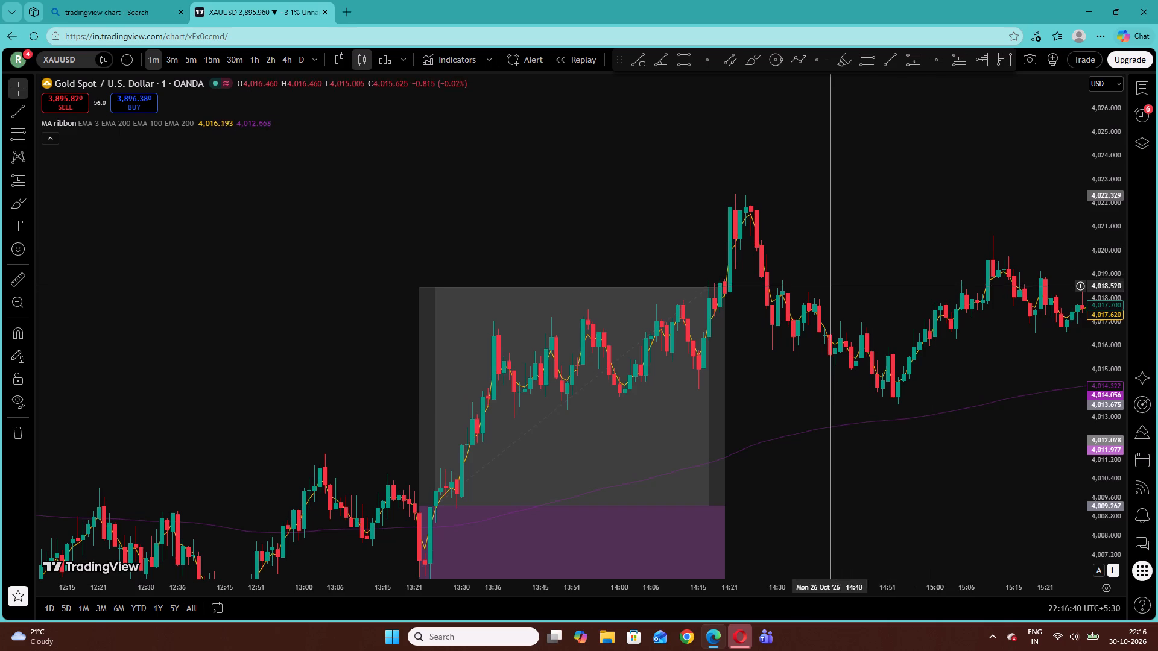
left_click_drag(834, 286, 895, 216)
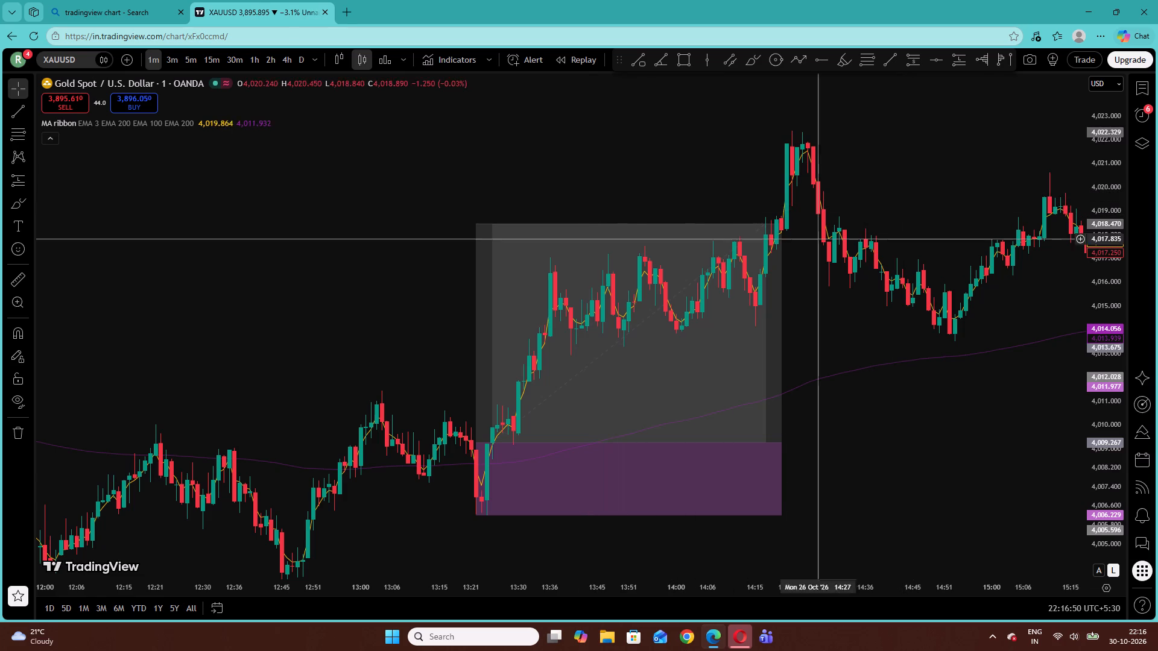
left_click_drag(1099, 448, 1103, 84)
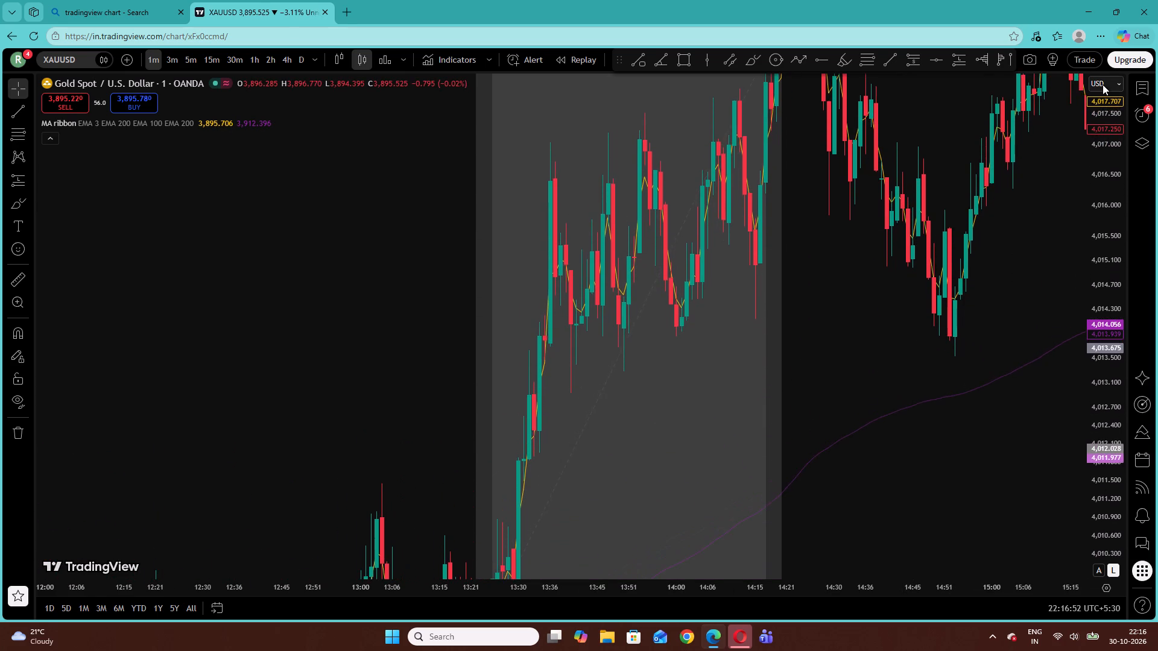
left_click_drag(1103, 84, 1133, 159)
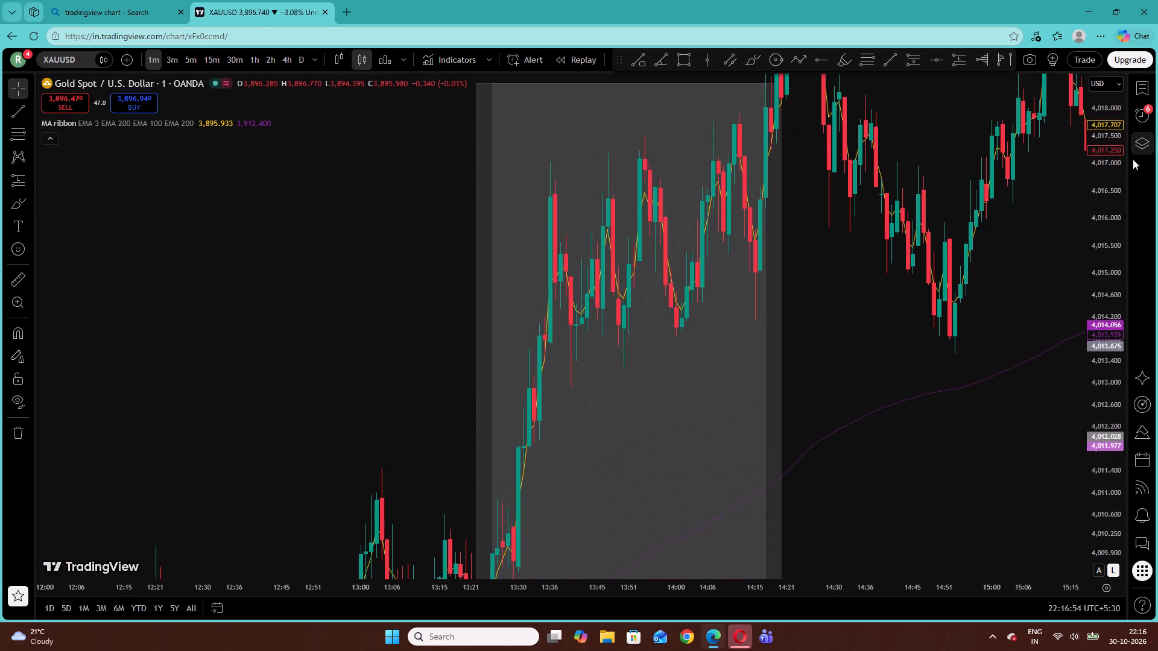
left_click_drag(1133, 159, 1118, 461)
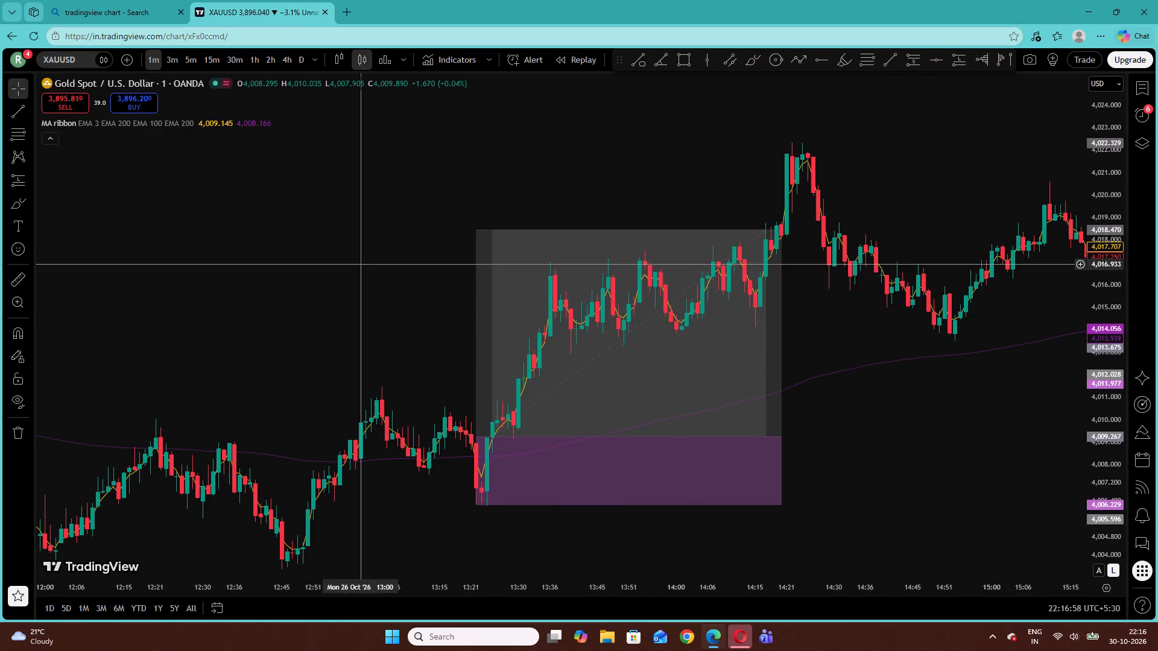
left_click(32, 178)
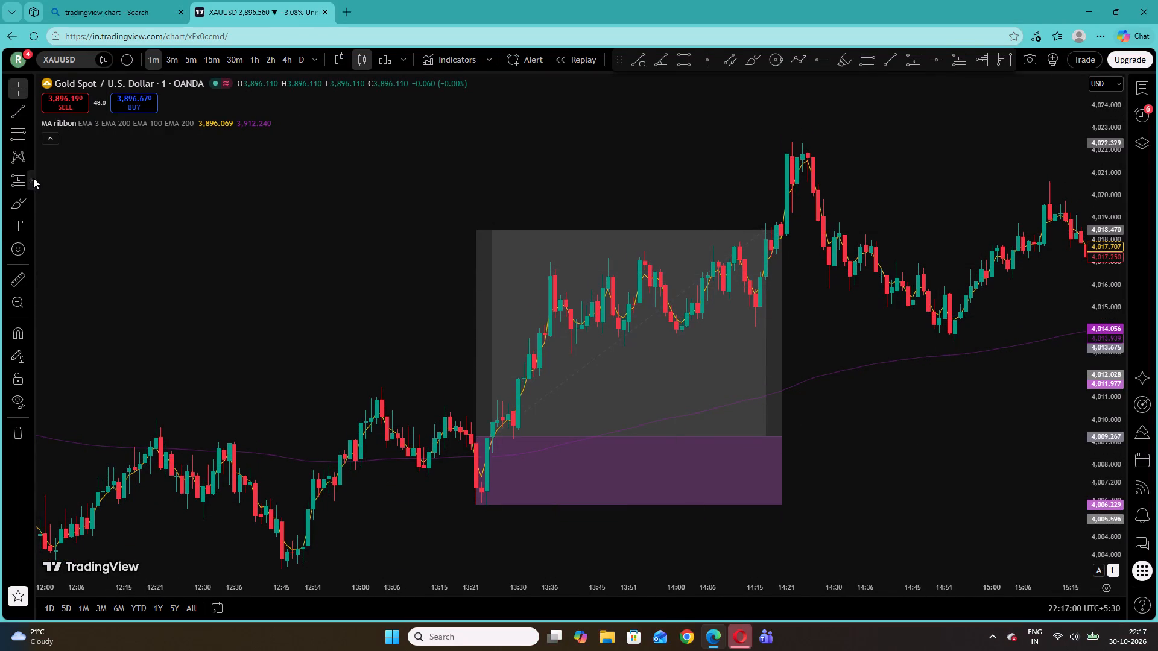
left_click(49, 184)
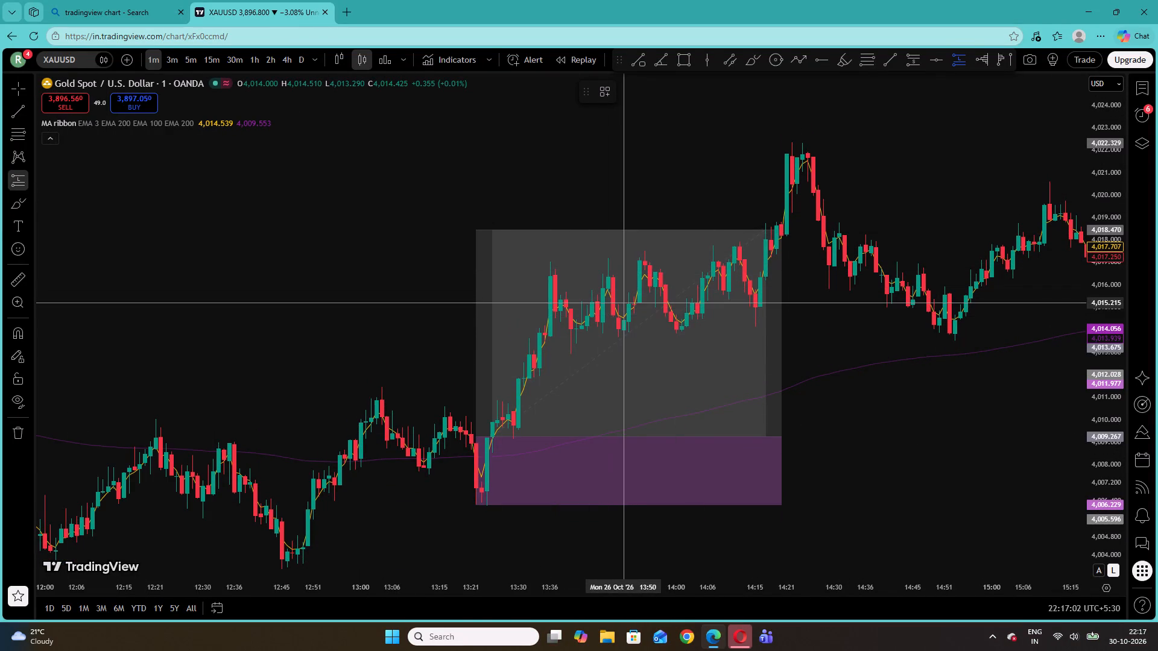
left_click(621, 303)
left_click_drag(623, 391, 628, 386)
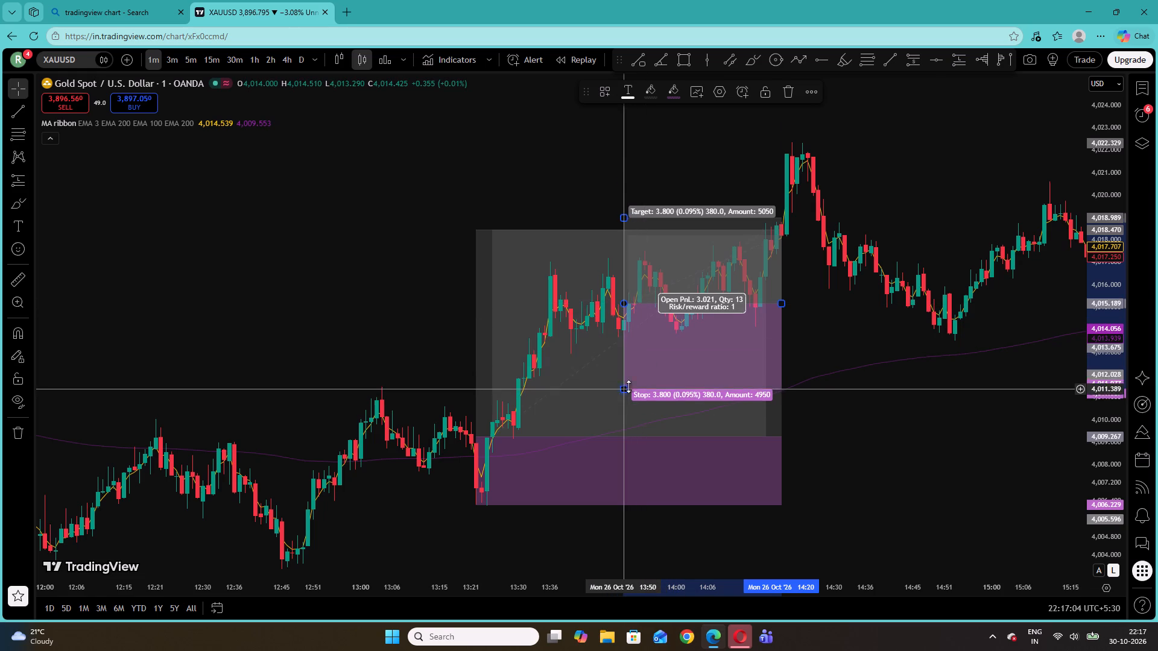
left_click_drag(628, 386, 657, 335)
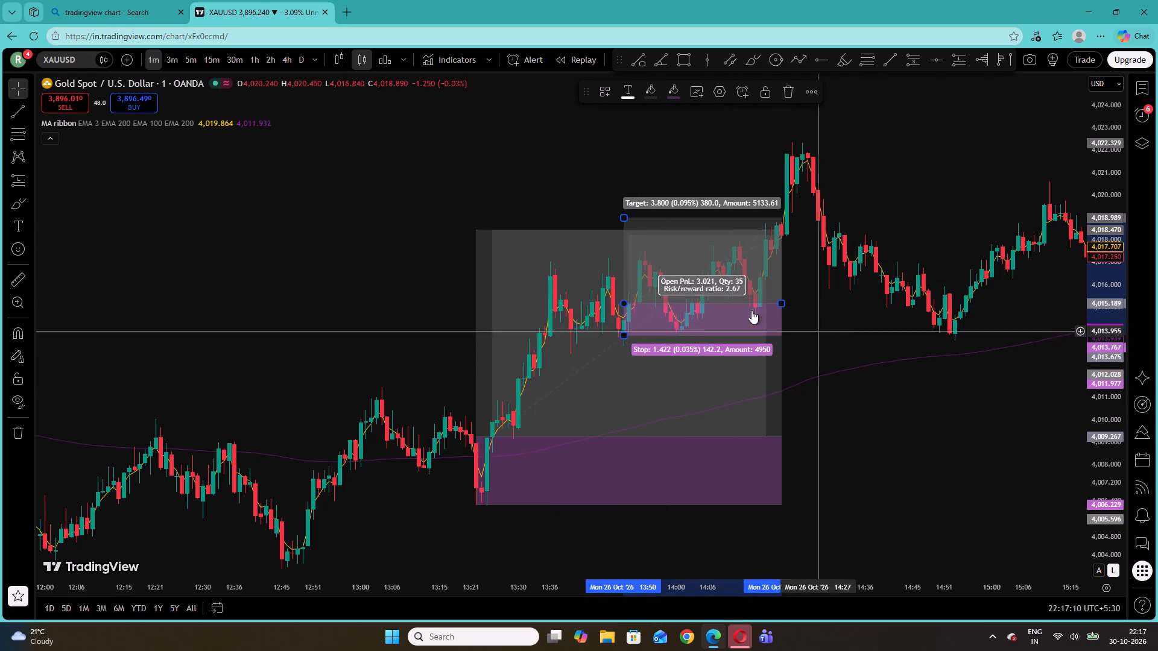
Set the 13:50 long position's target to about 4,022.22 and extend its time span to about 14:25.
left_click_drag(621, 219, 624, 195)
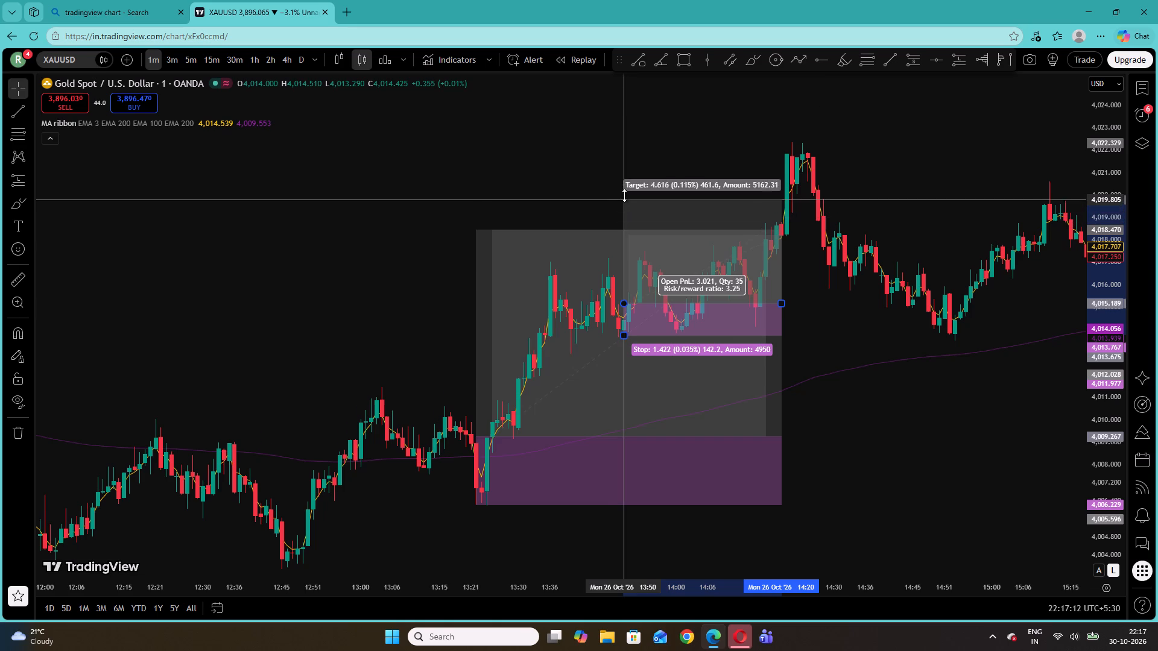
left_click_drag(624, 195, 630, 154)
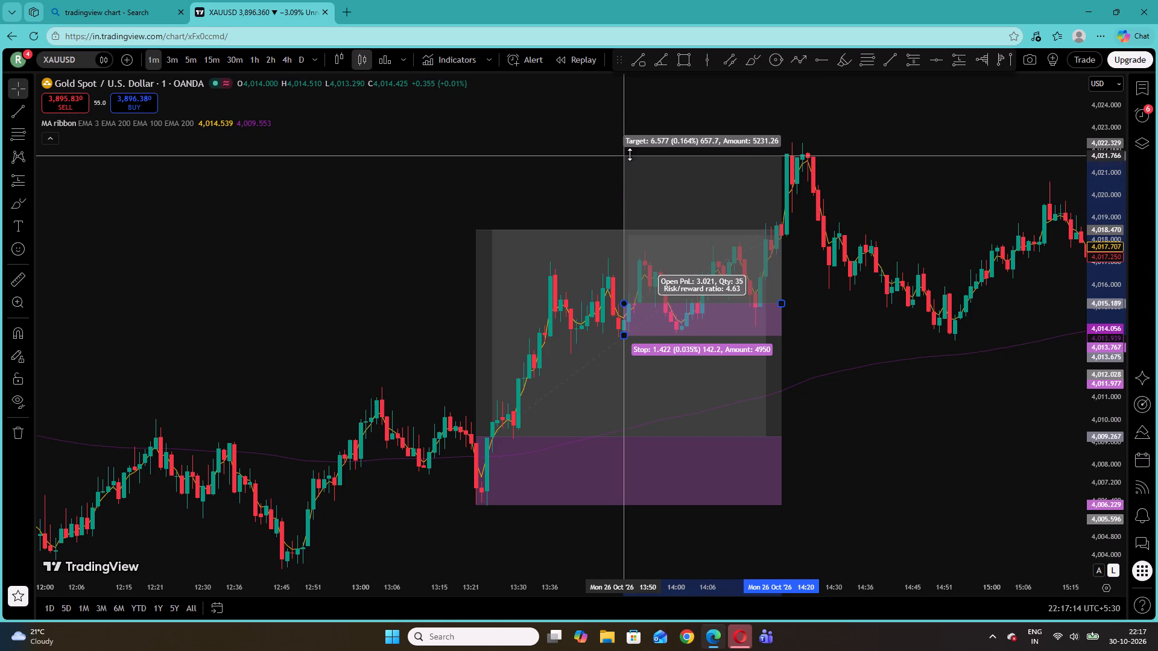
left_click_drag(630, 154, 632, 140)
left_click(598, 151)
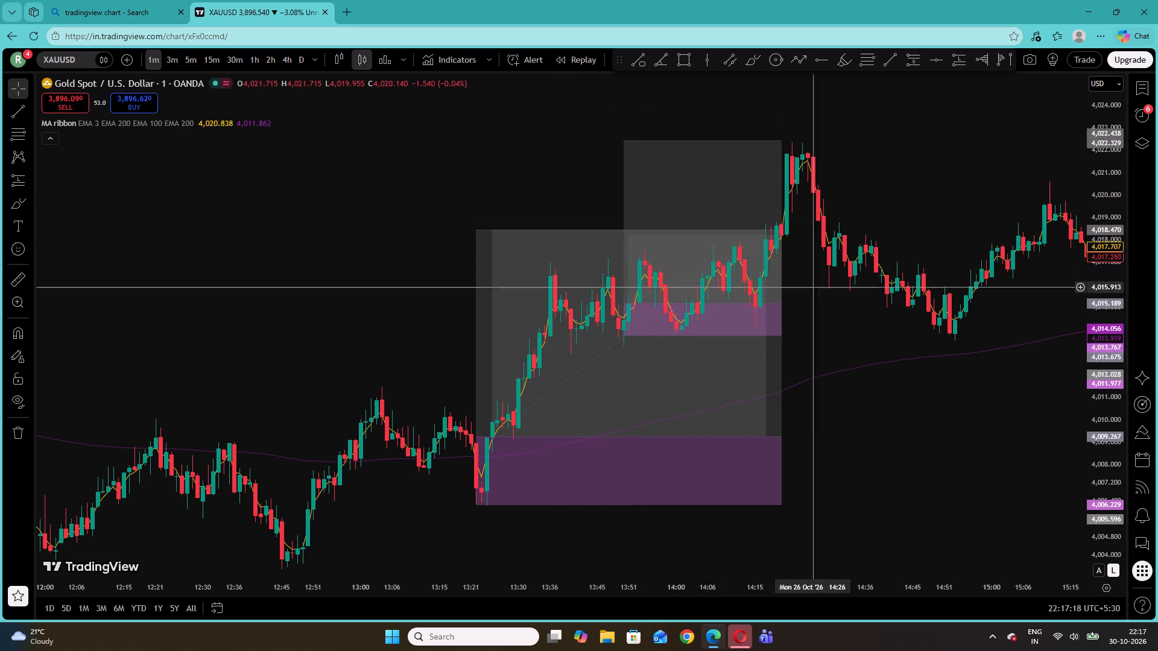
left_click_drag(782, 304, 806, 304)
left_click(830, 303)
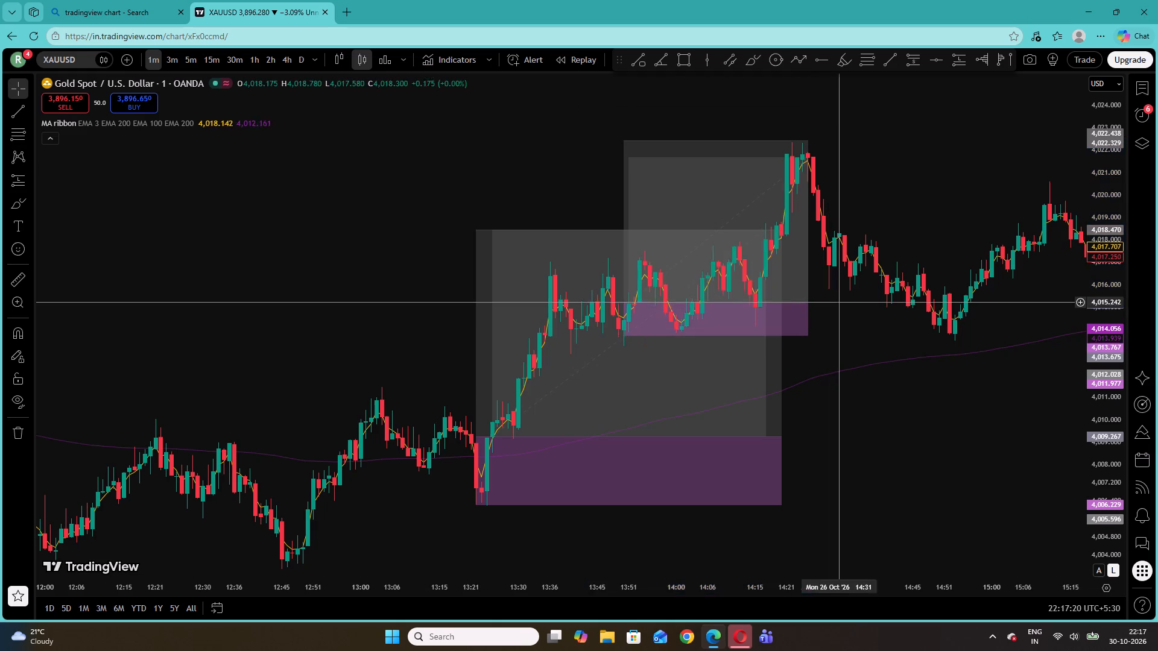
left_click_drag(622, 140, 622, 145)
left_click(577, 167)
Examine the 26 October price action from about 14:30 to 17:30 against the EMA ribbon for further trade setups.
left_click_drag(945, 215, 661, 236)
left_click(751, 189)
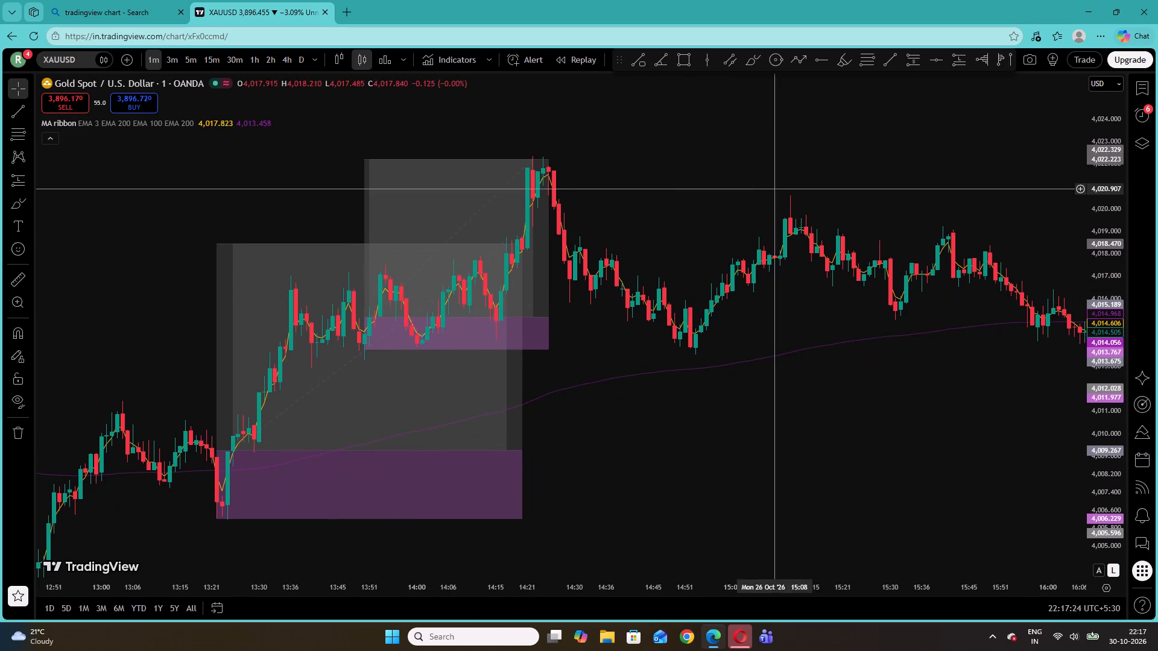
left_click_drag(1001, 184, 832, 192)
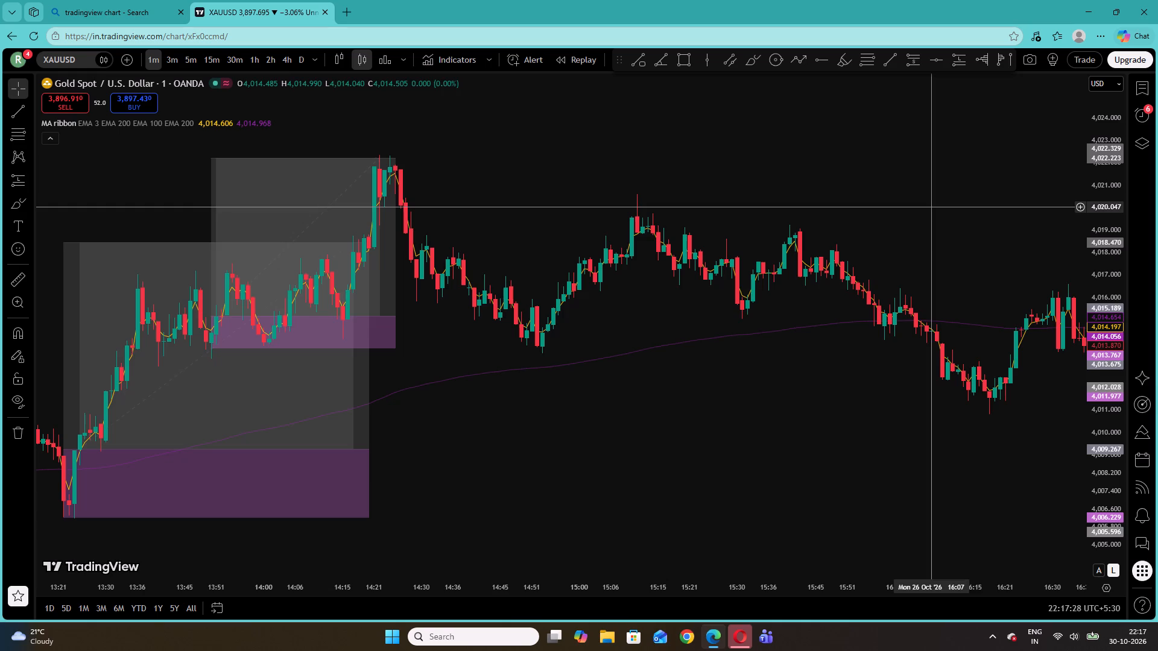
left_click_drag(1104, 403, 1077, 316)
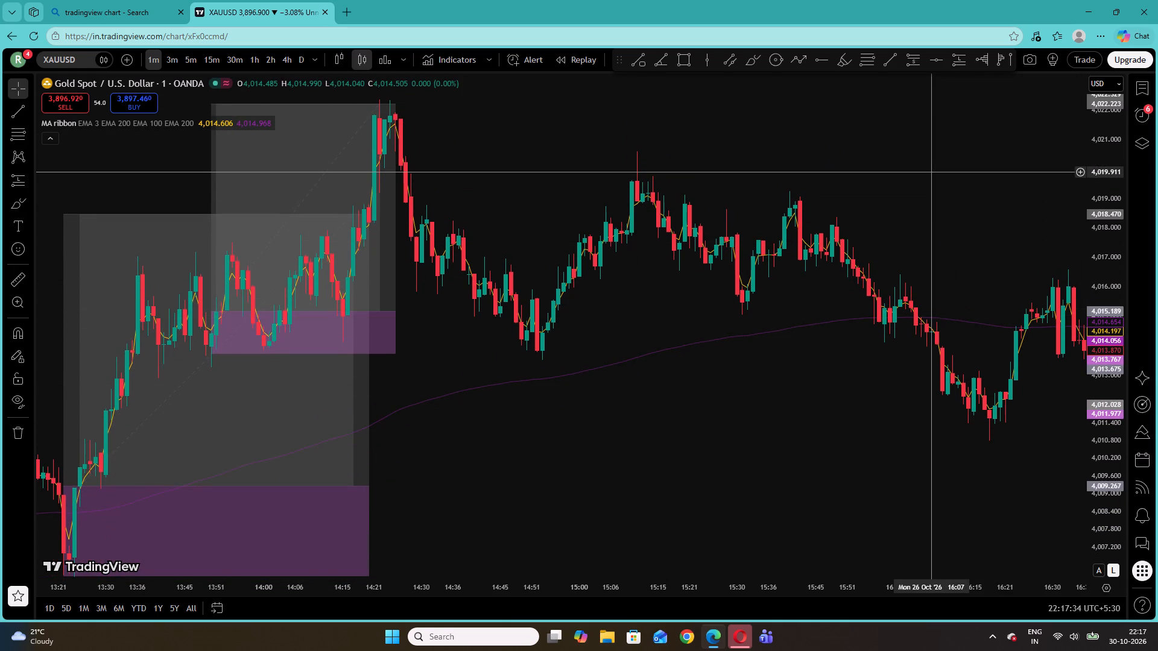
left_click(683, 290)
left_click_drag(876, 179, 580, 209)
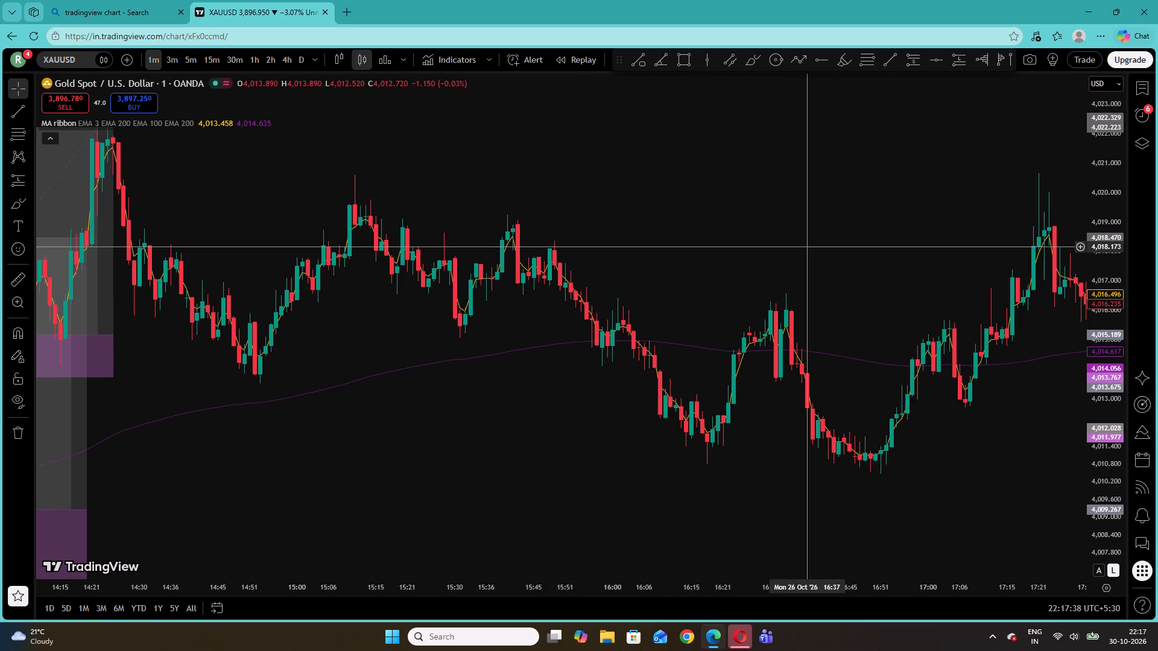
left_click_drag(803, 266, 809, 140)
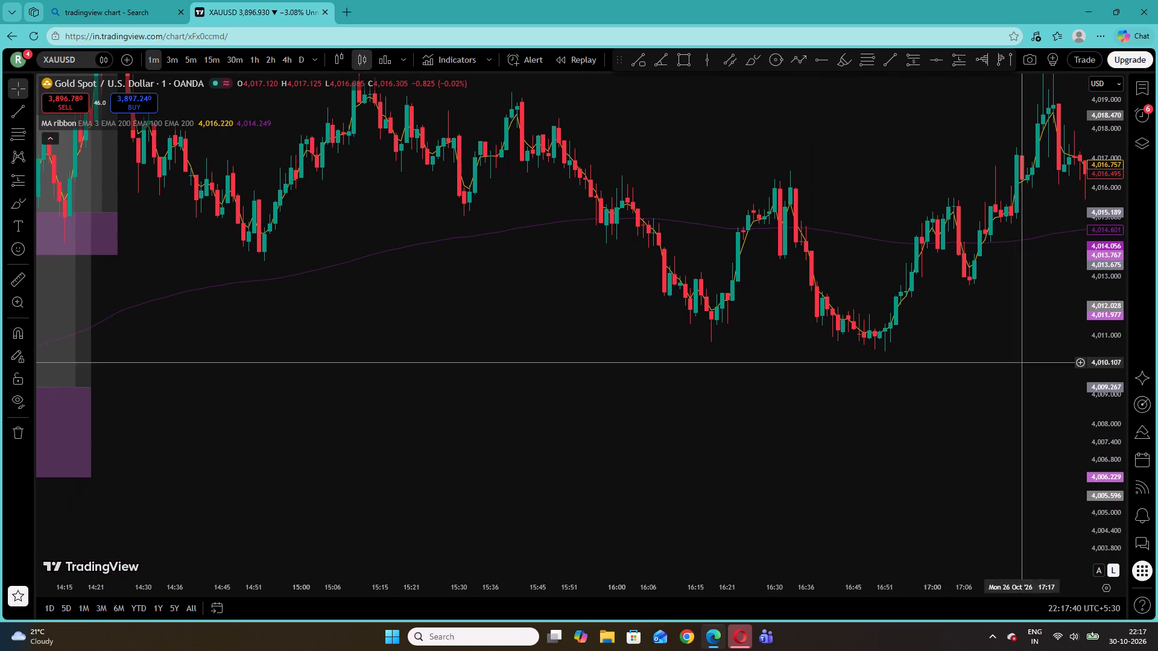
left_click_drag(1087, 466, 1113, 219)
left_click_drag(833, 203, 755, 356)
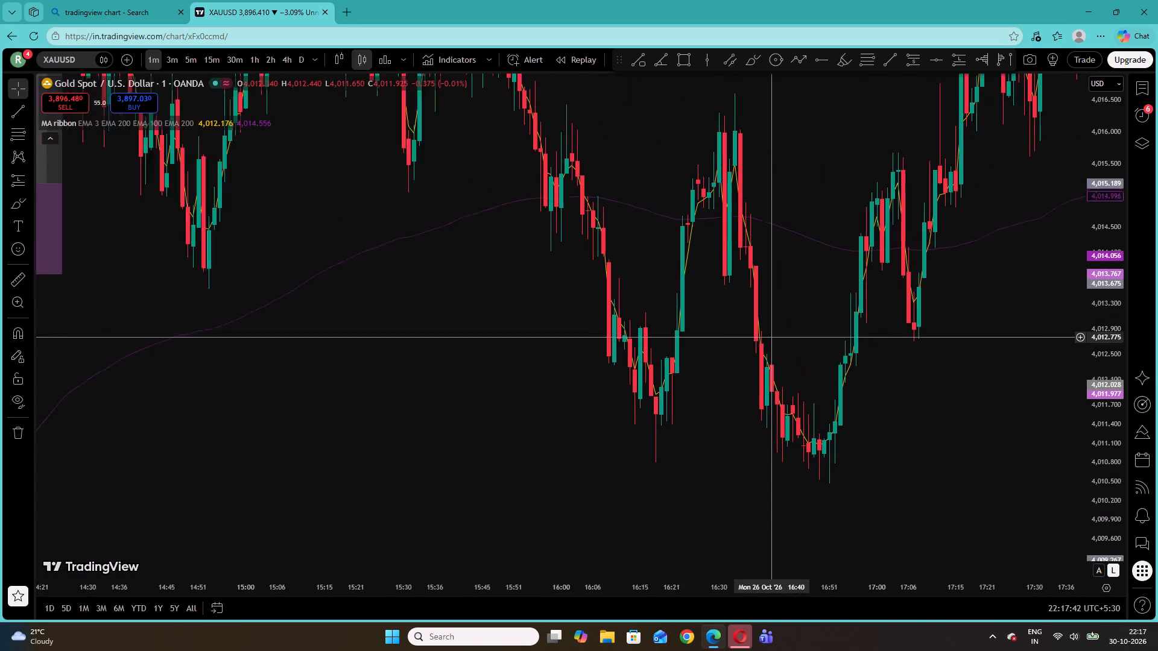
left_click_drag(755, 356, 755, 356)
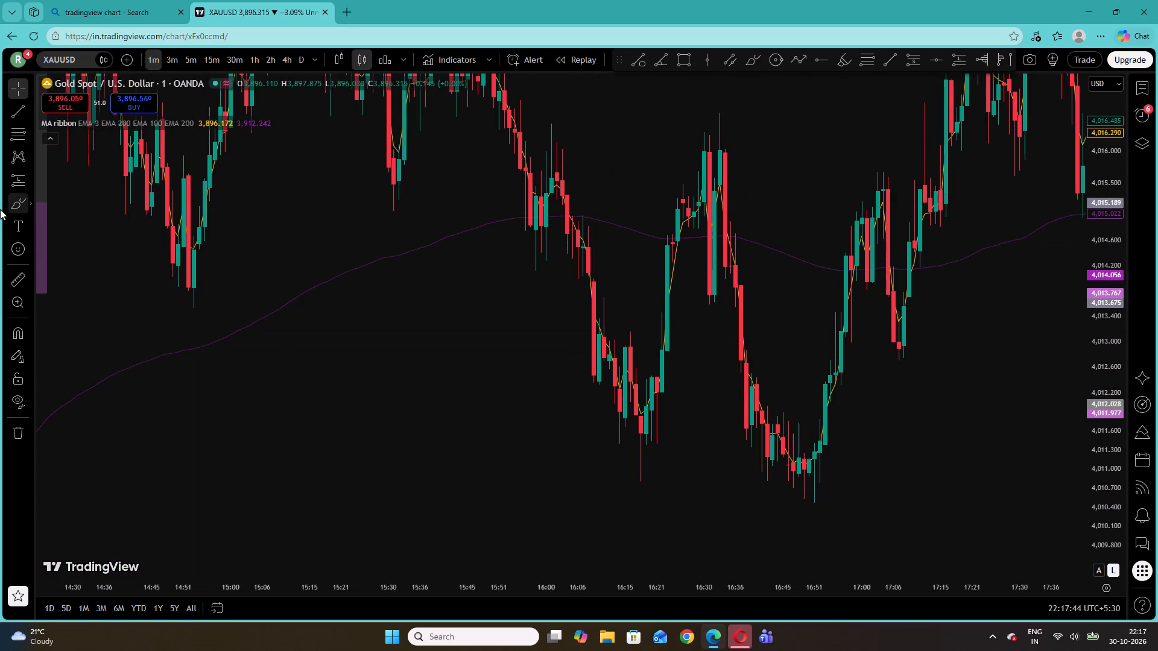
Place a long position at the 16:17 candle on 26 October with entry about 4,011.96 and stop about 4,011.34.
left_click(32, 179)
left_click(56, 190)
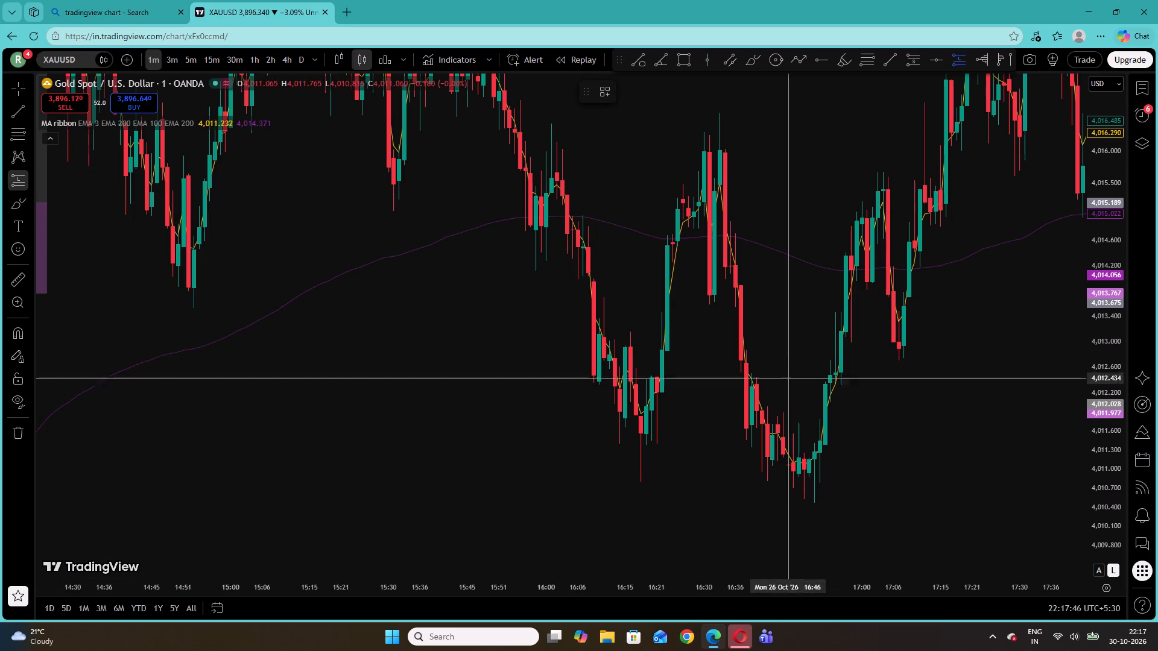
left_click(635, 408)
left_click_drag(635, 559, 653, 474)
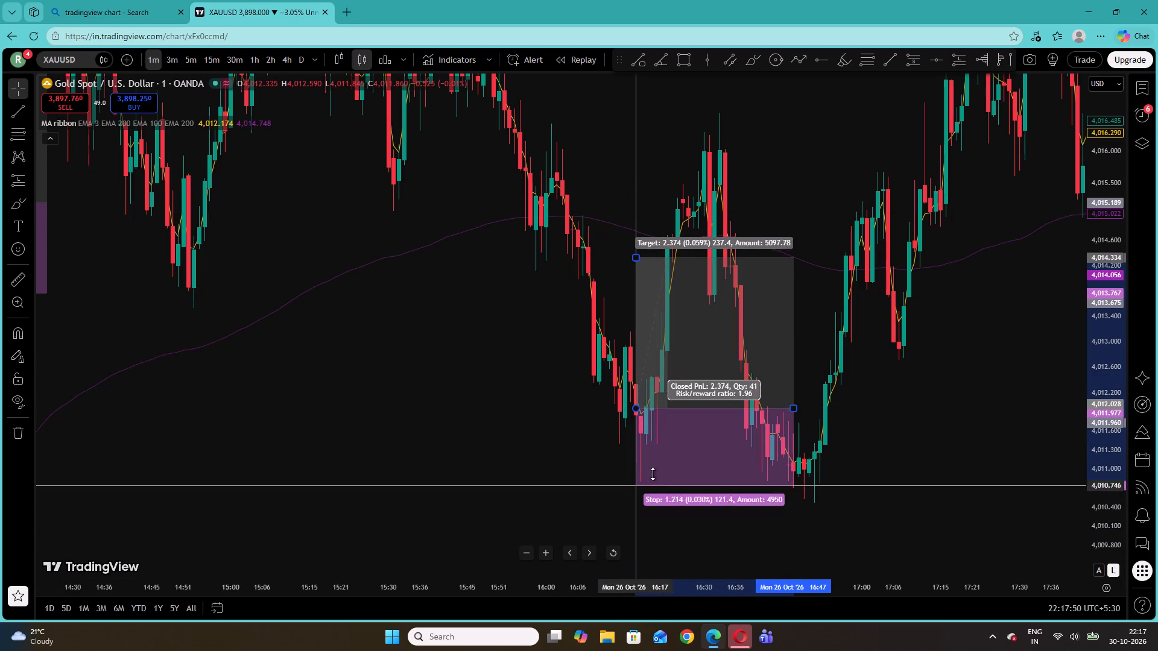
left_click_drag(653, 474, 665, 447)
left_click(894, 436)
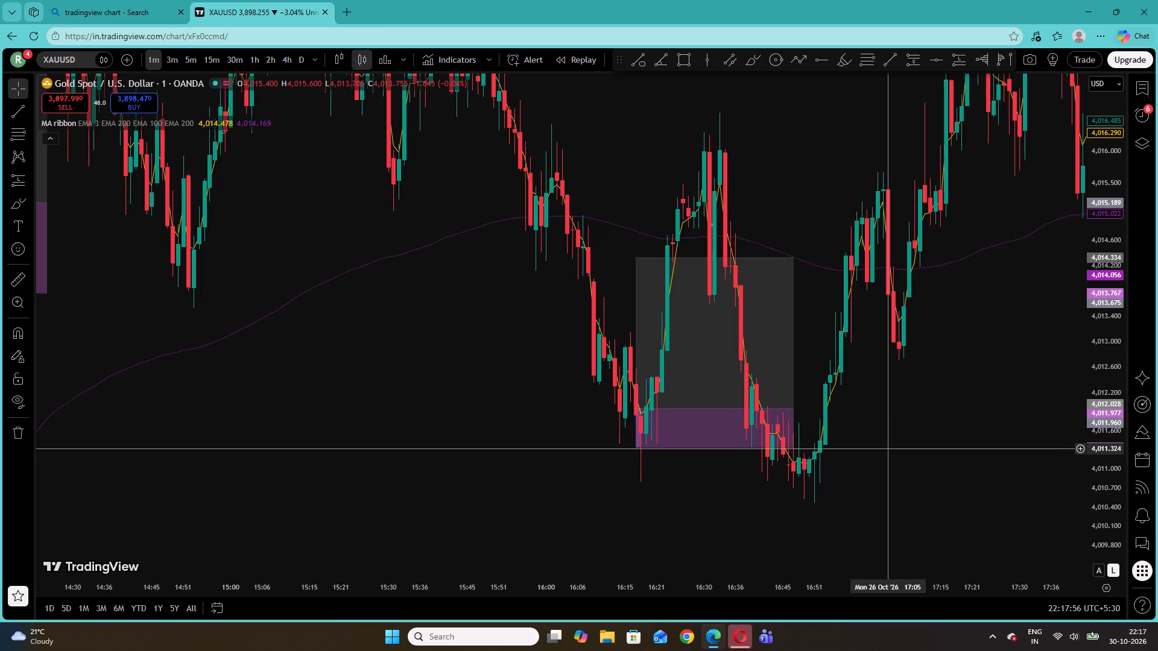
Raise the 16:17 long position's target to about 4,015.20 and shorten its time span to about 16:28.
left_click_drag(637, 260, 637, 230)
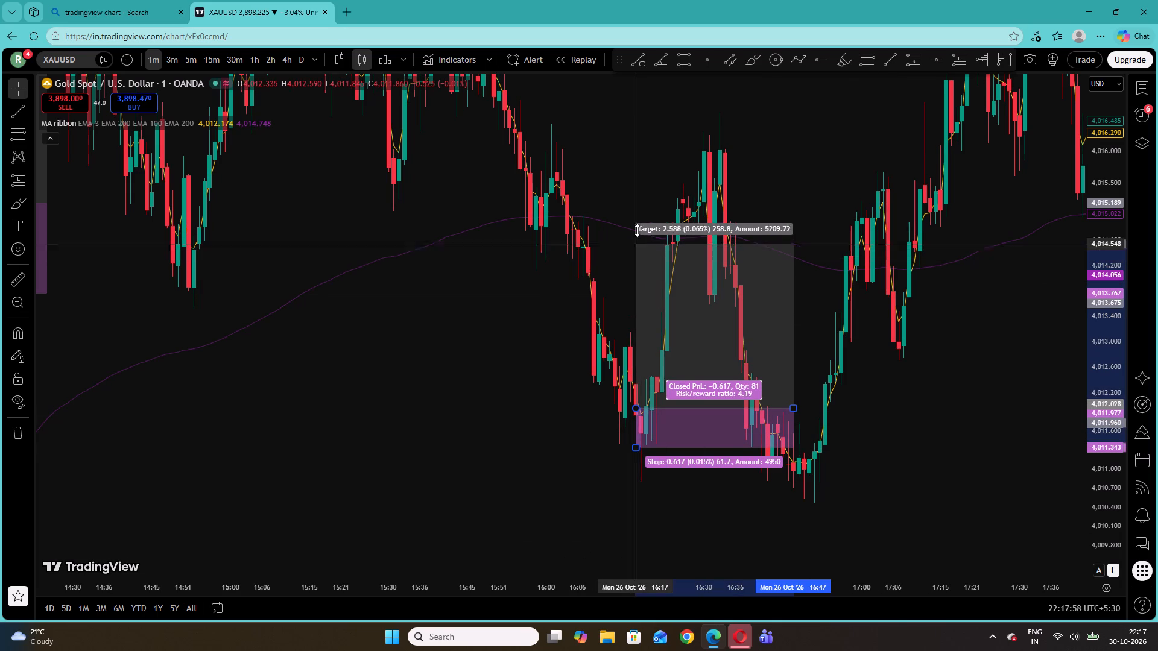
left_click_drag(637, 230, 637, 202)
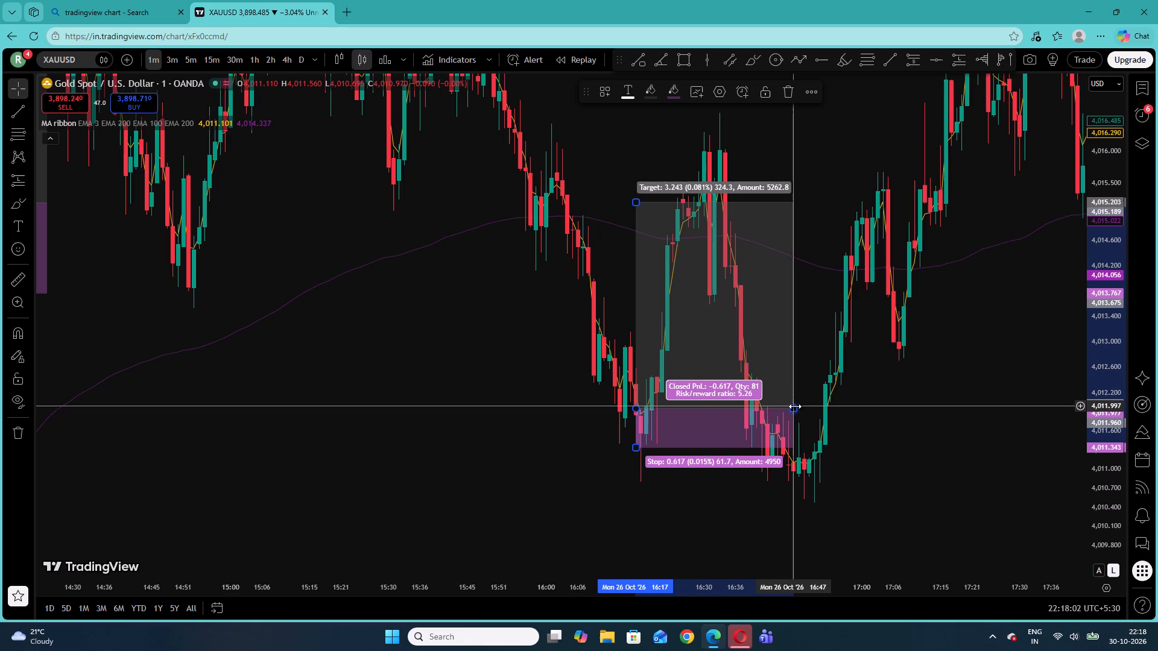
left_click_drag(795, 406, 692, 400)
left_click(829, 368)
left_click(973, 322)
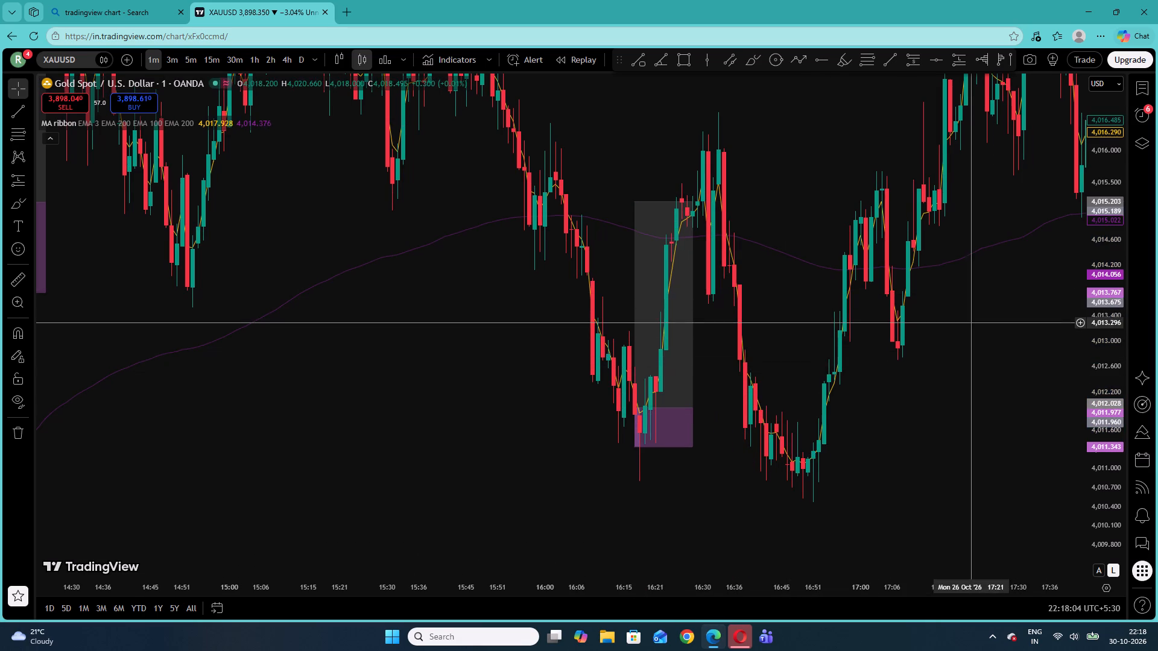
Place a long position at the 18:09 candle on 26 October with entry about 4,019.24 and stop about 4,018.21.
left_click_drag(1113, 333, 1102, 407)
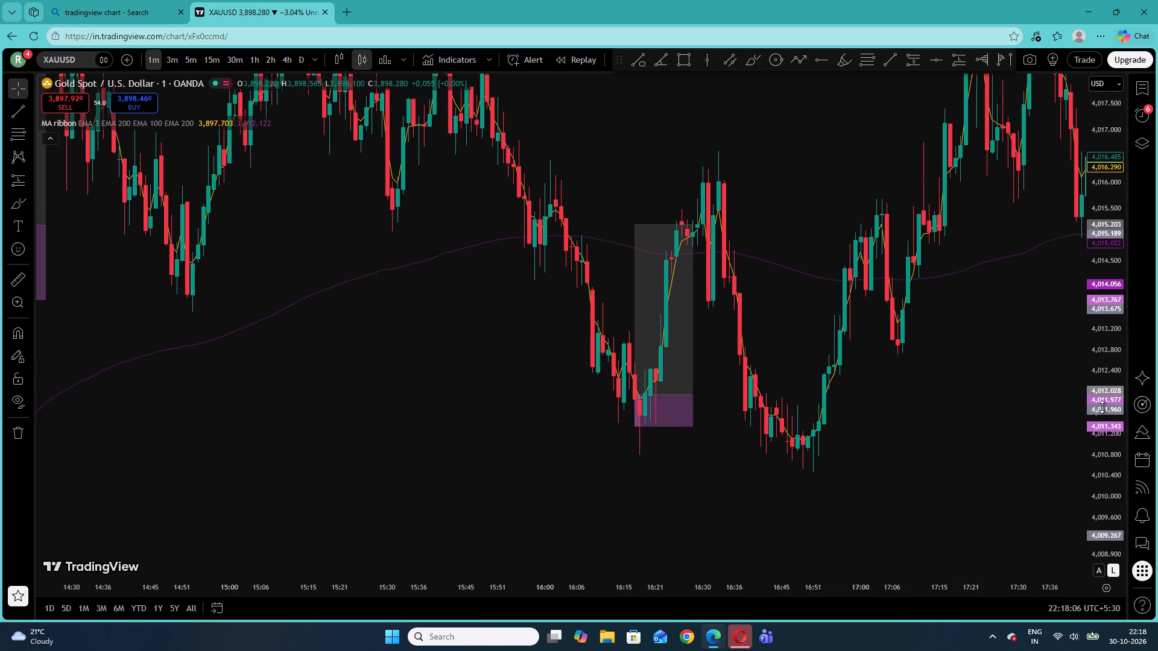
left_click_drag(1102, 407, 1099, 427)
left_click_drag(937, 336, 666, 414)
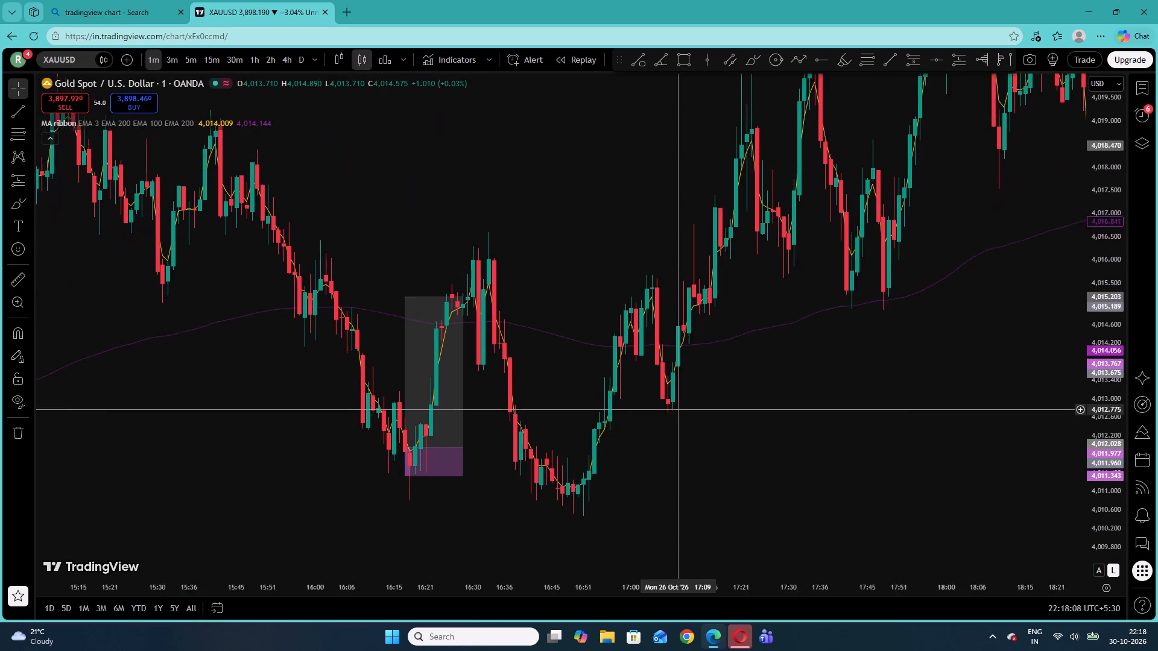
left_click_drag(666, 414, 639, 438)
left_click_drag(1106, 278, 1098, 380)
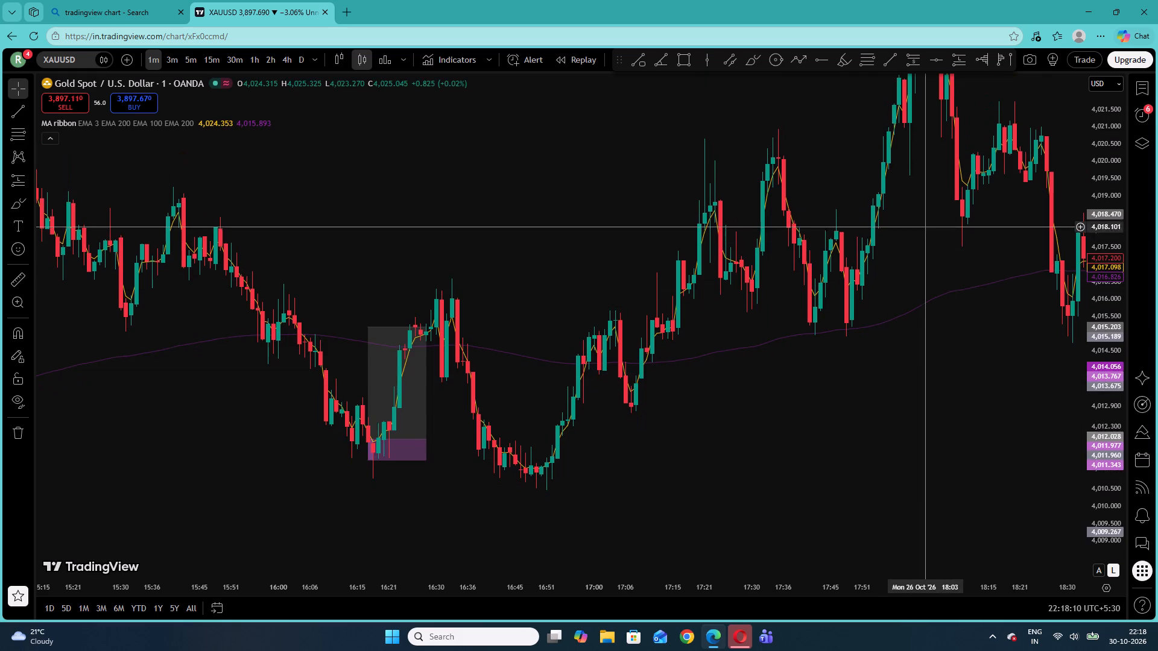
left_click_drag(923, 220, 777, 362)
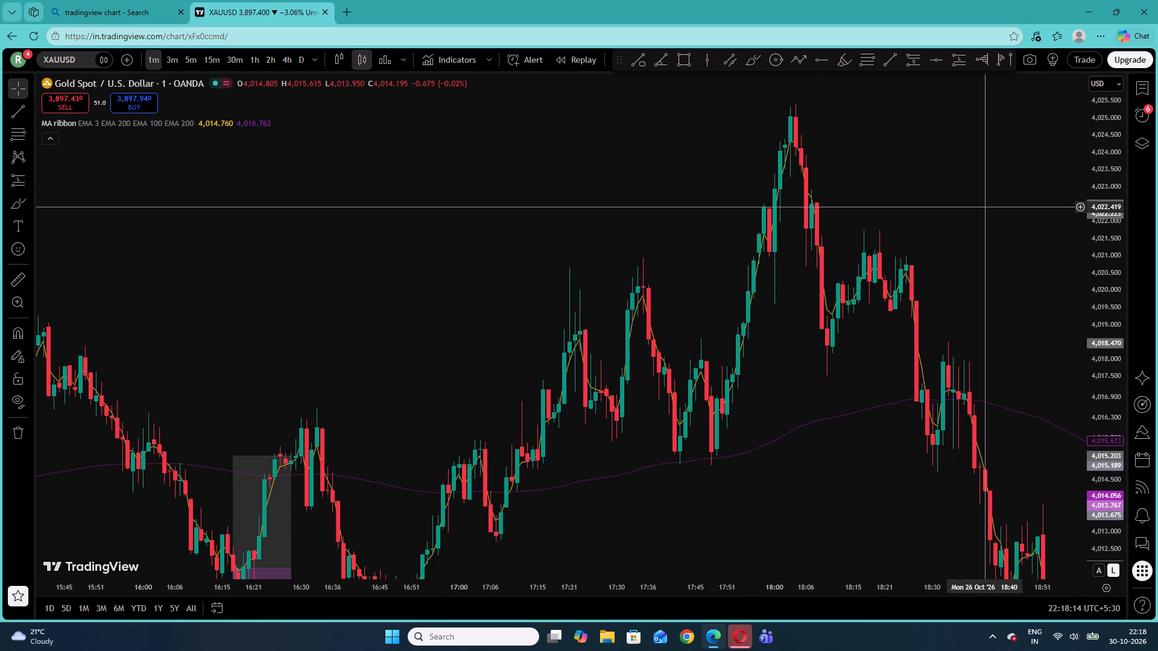
left_click(25, 183)
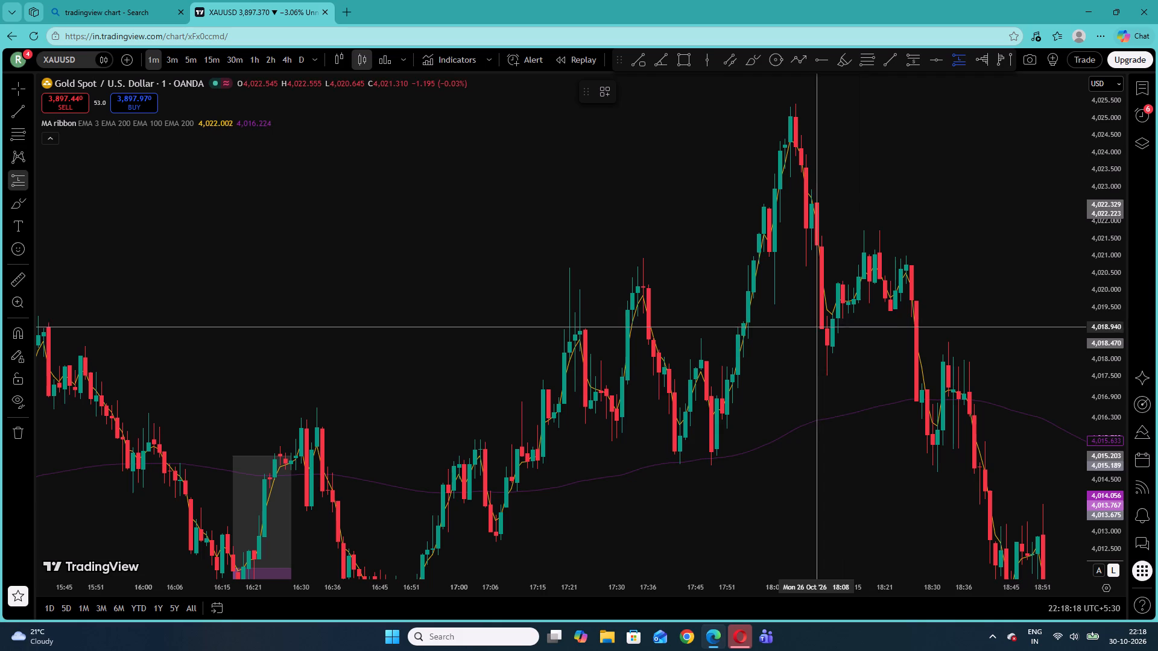
left_click(823, 316)
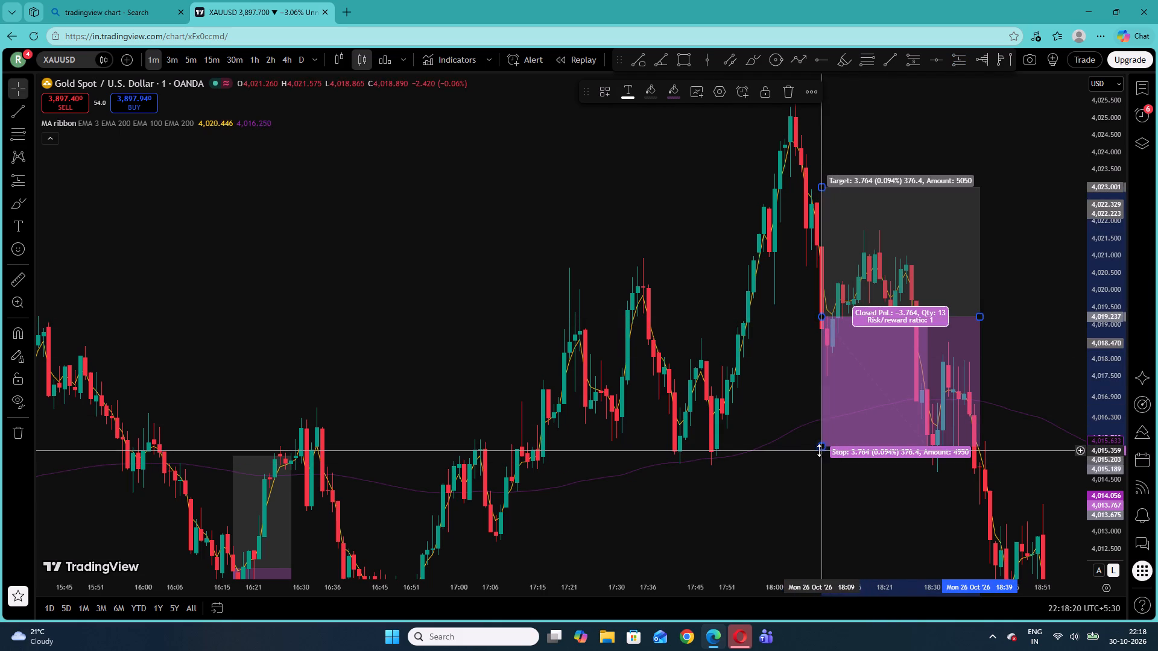
left_click_drag(819, 447, 864, 355)
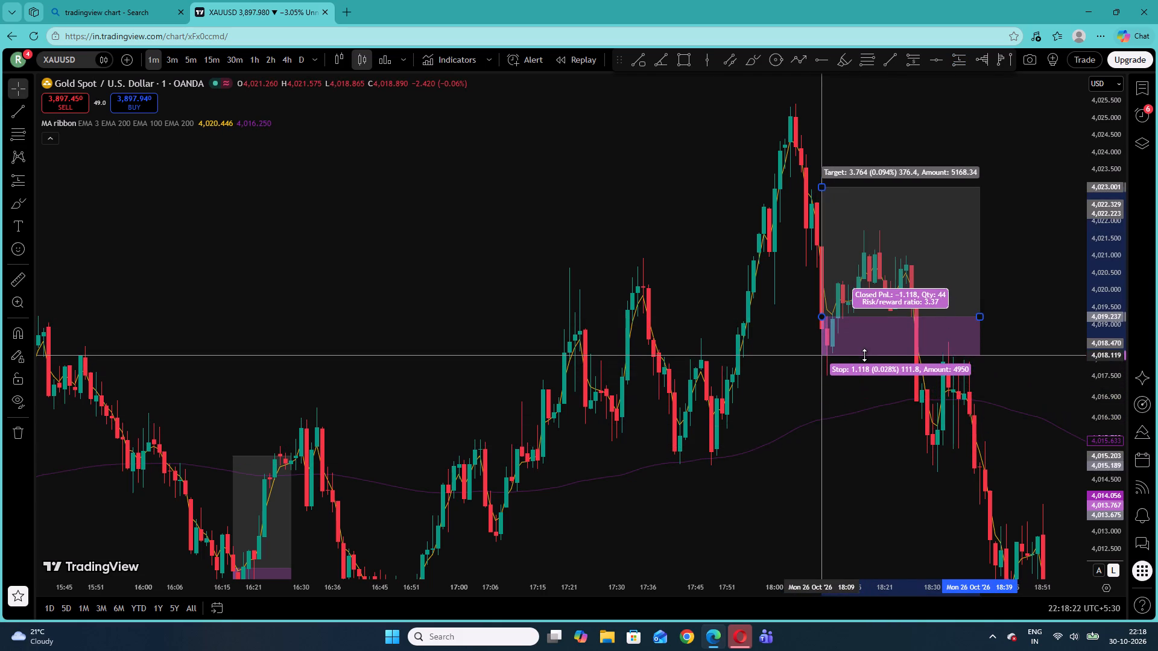
left_click_drag(864, 355, 866, 352)
Raise the 18:09 long position's target to about 4,024.64.
left_click_drag(823, 184, 836, 148)
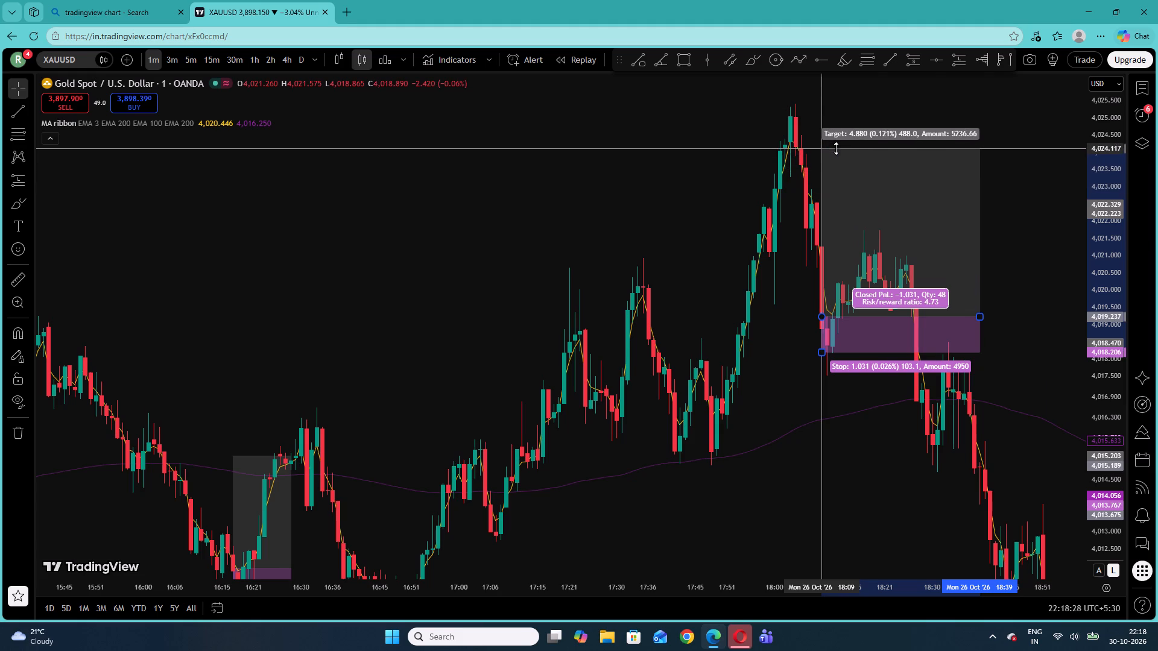
left_click_drag(836, 148, 837, 130)
left_click(1046, 245)
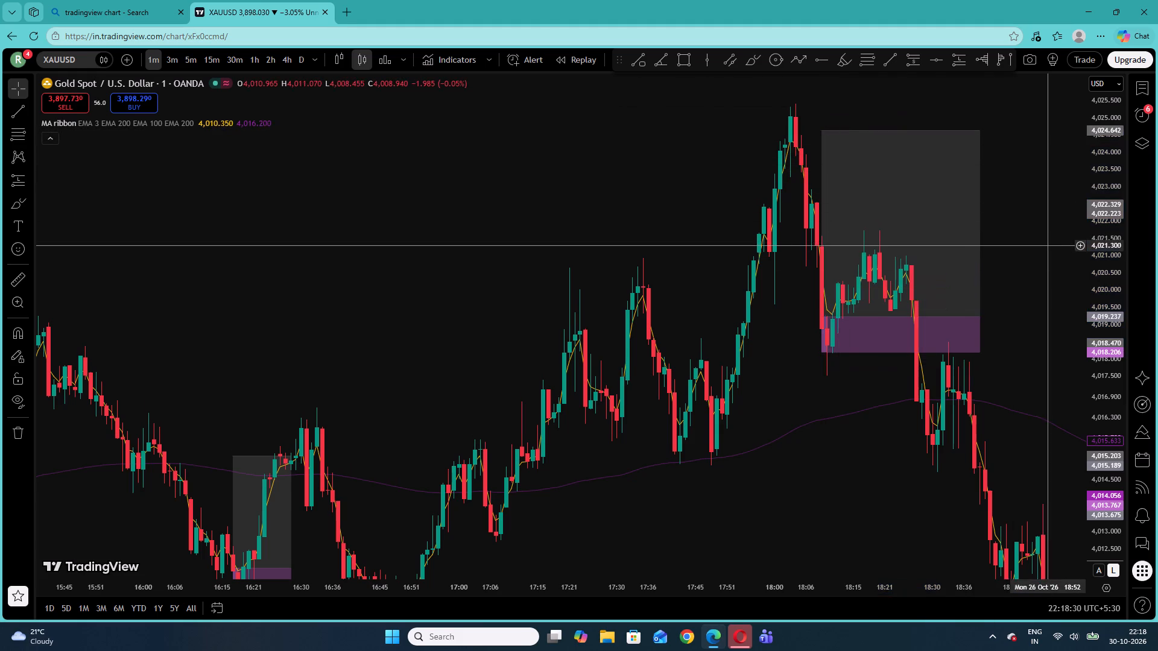
Place a long position at the 19:24 candle on 26 October with entry about 3,993.25 and stop about 3,991.01.
left_click_drag(1040, 307, 862, 218)
left_click_drag(1115, 313, 1091, 417)
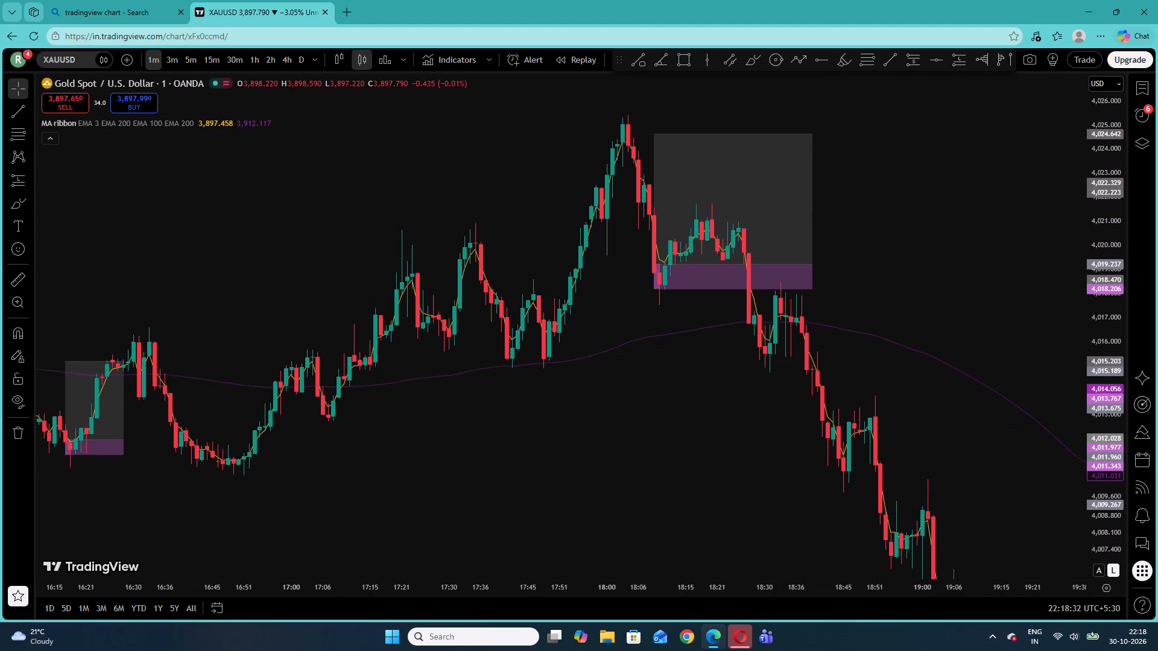
left_click_drag(1091, 417, 1086, 414)
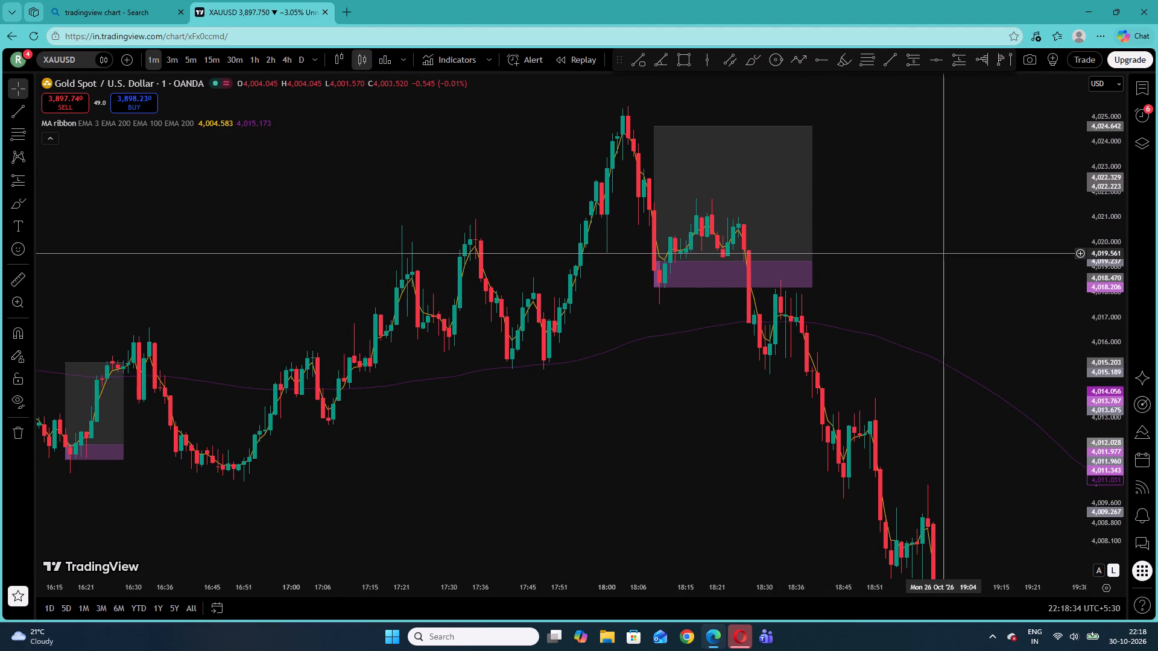
left_click_drag(941, 253, 829, 192)
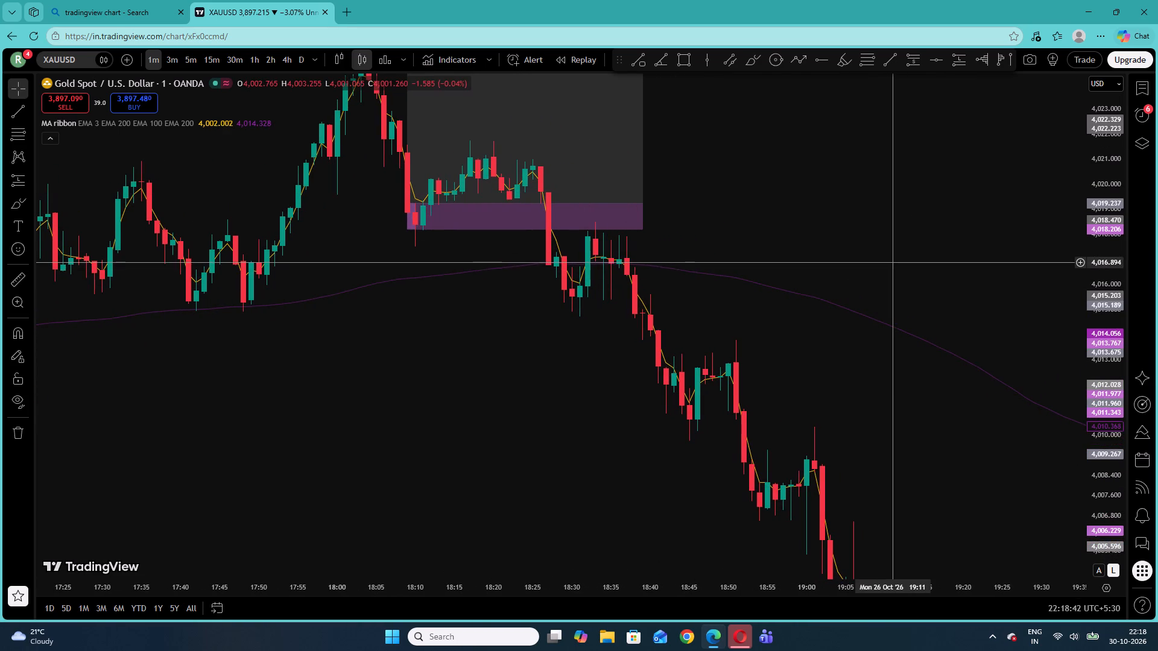
left_click_drag(897, 295, 789, 155)
left_click_drag(897, 357, 729, 251)
left_click_drag(838, 362, 775, 275)
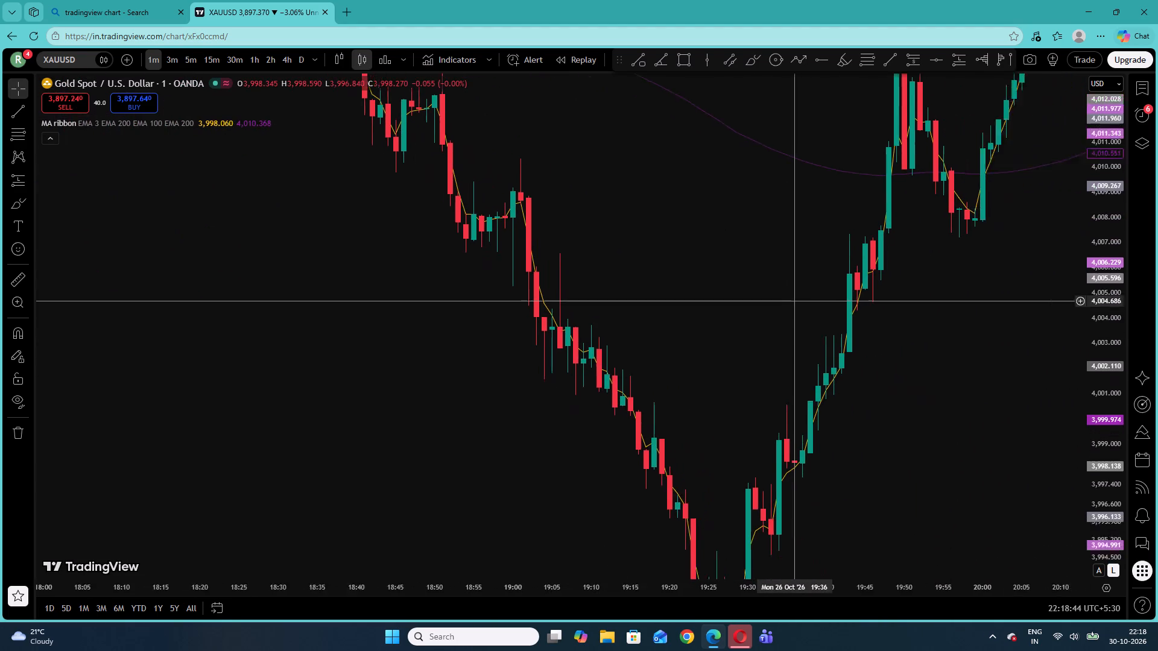
left_click_drag(775, 275, 755, 233)
left_click_drag(1112, 413, 1108, 505)
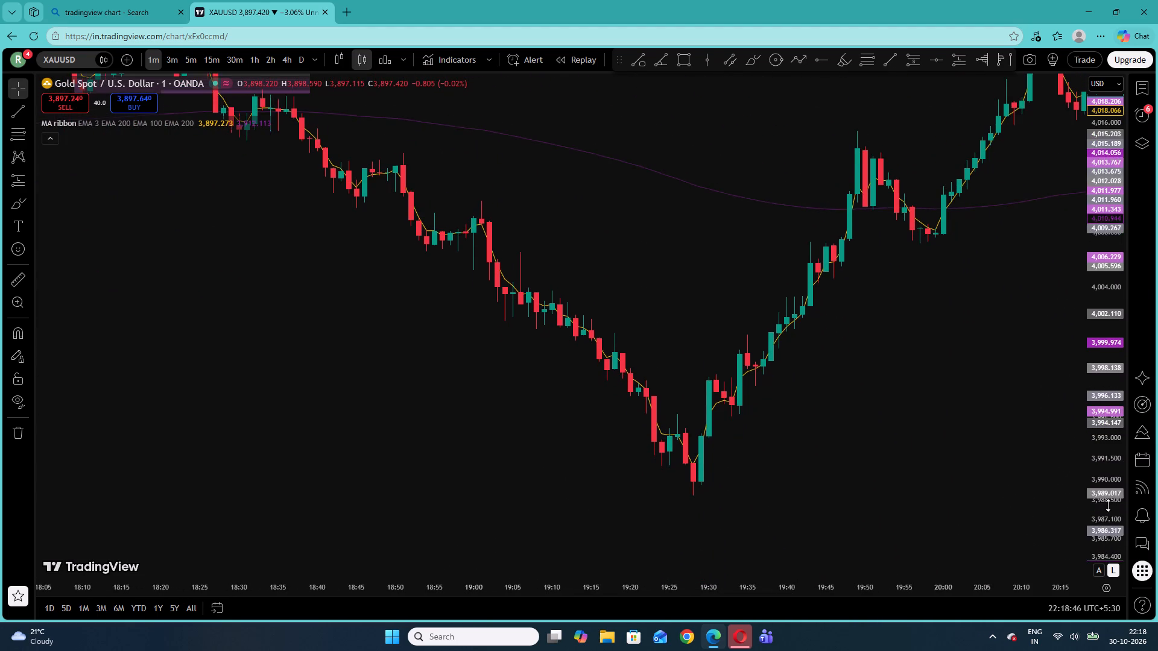
left_click_drag(1108, 505, 1109, 483)
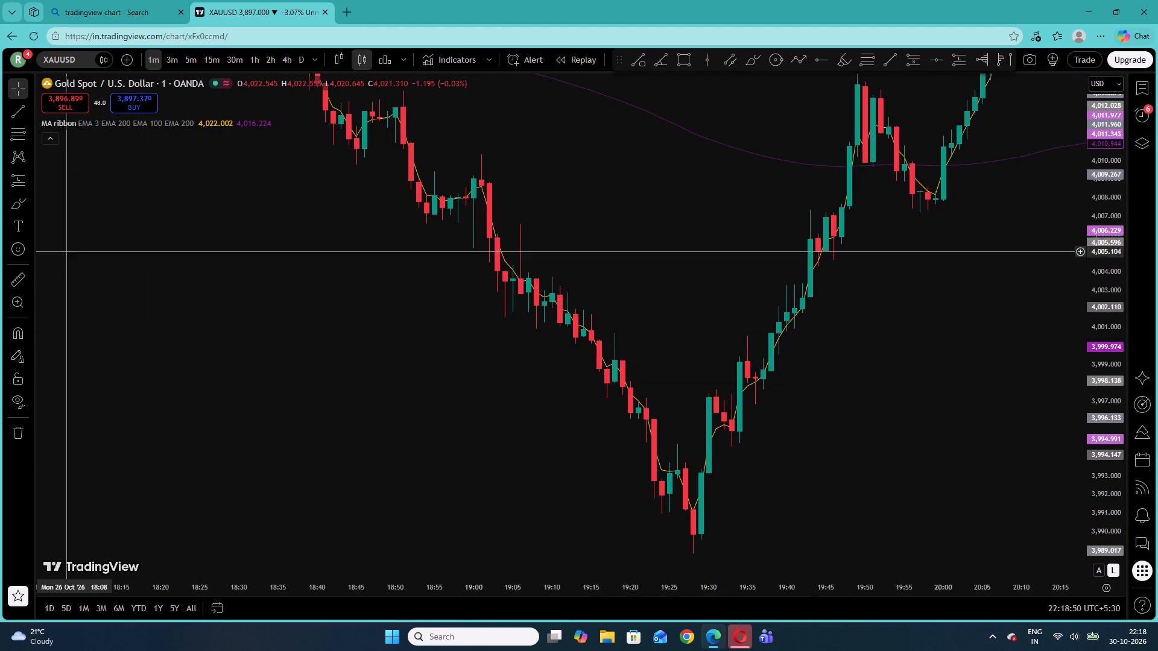
left_click(27, 177)
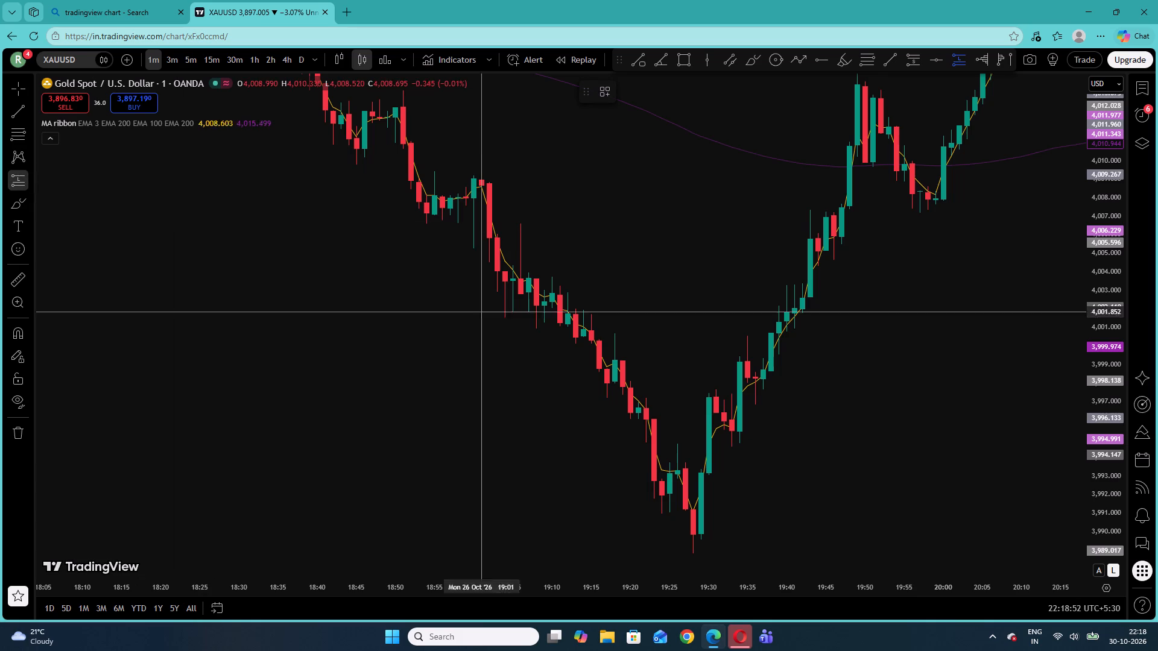
left_click(661, 471)
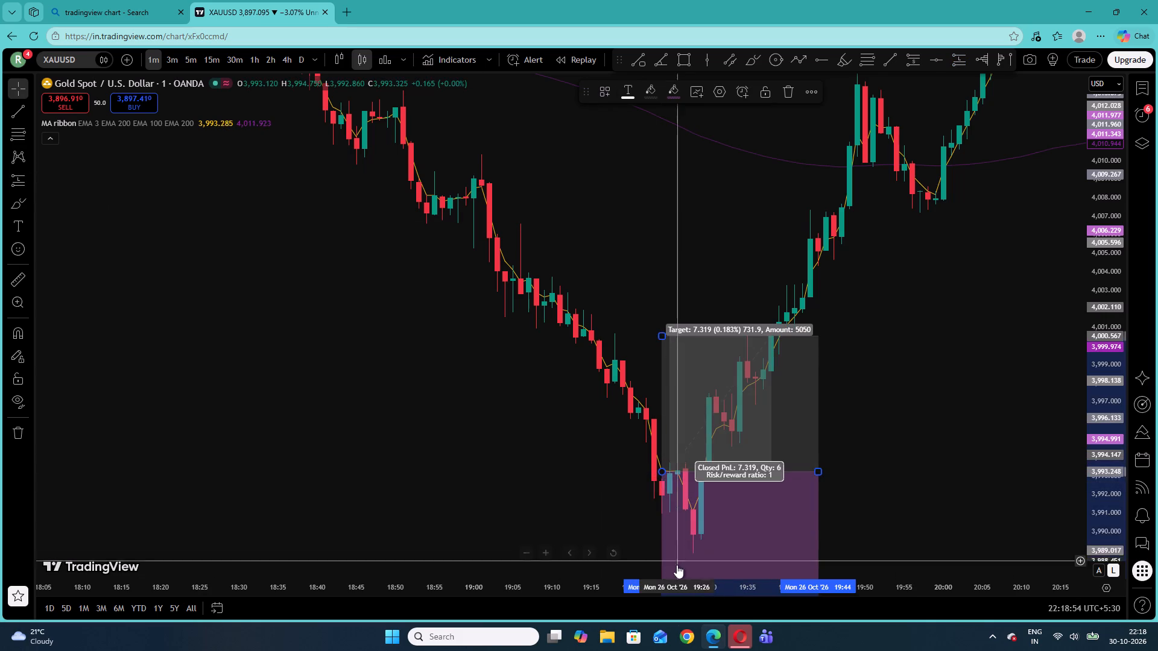
left_click_drag(616, 521, 620, 462)
left_click_drag(666, 556, 675, 520)
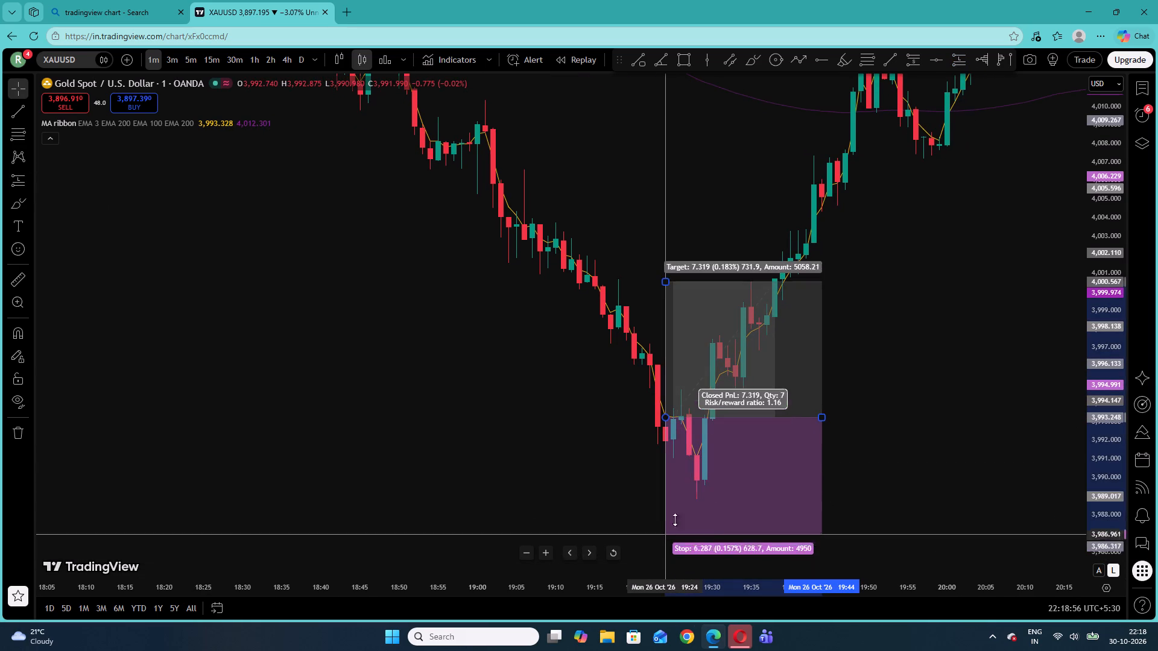
left_click_drag(675, 520, 694, 459)
Raise the 19:24 long position's target to about 4,004.65.
left_click_drag(666, 282, 666, 247)
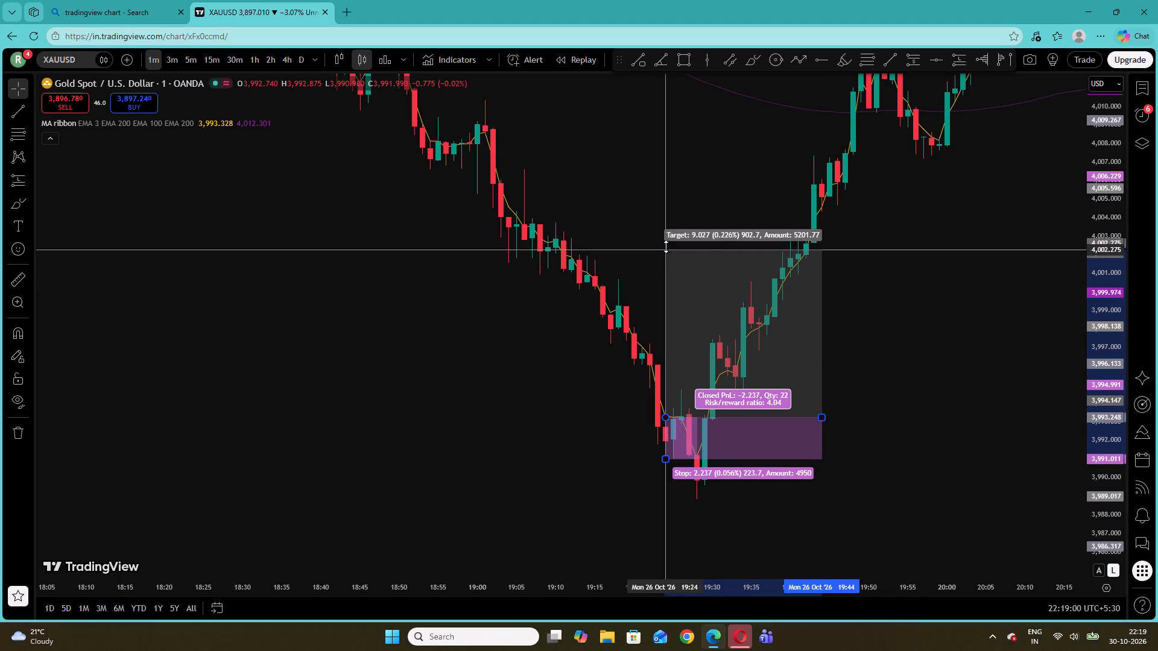
left_click_drag(666, 247, 668, 225)
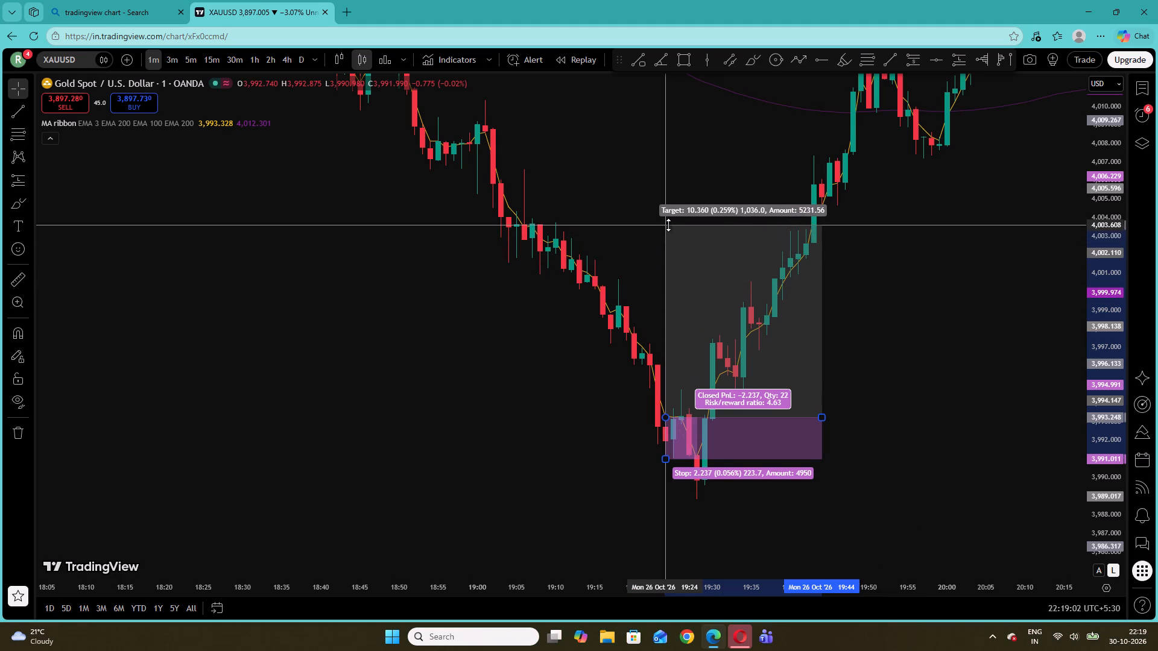
left_click_drag(668, 225, 672, 206)
left_click(589, 230)
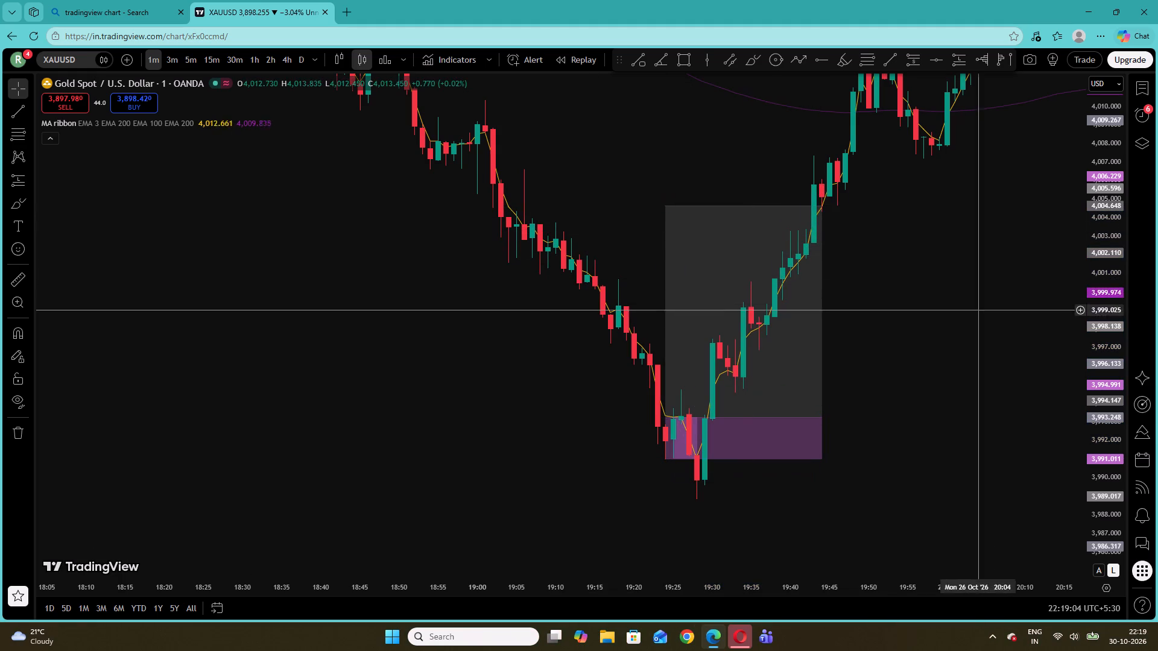
Place a long position at the 21:00 candle on 26 October with entry about 4,018.51 and stop about 4,016.70.
left_click_drag(1109, 257, 1101, 435)
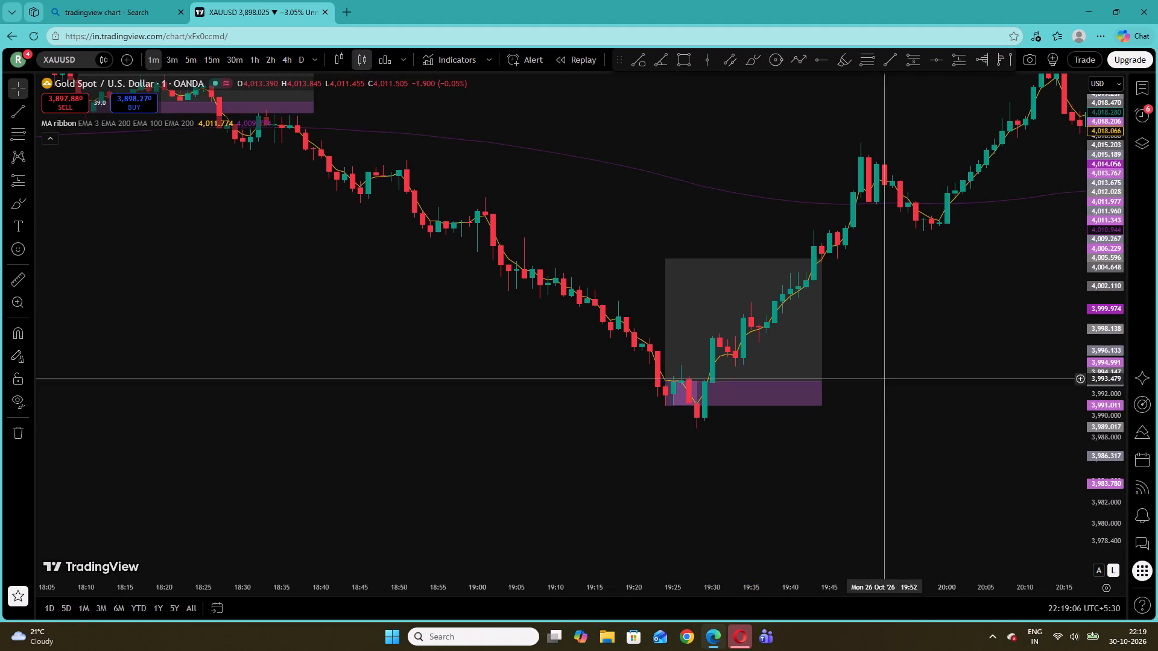
left_click_drag(917, 336, 625, 482)
left_click(735, 376)
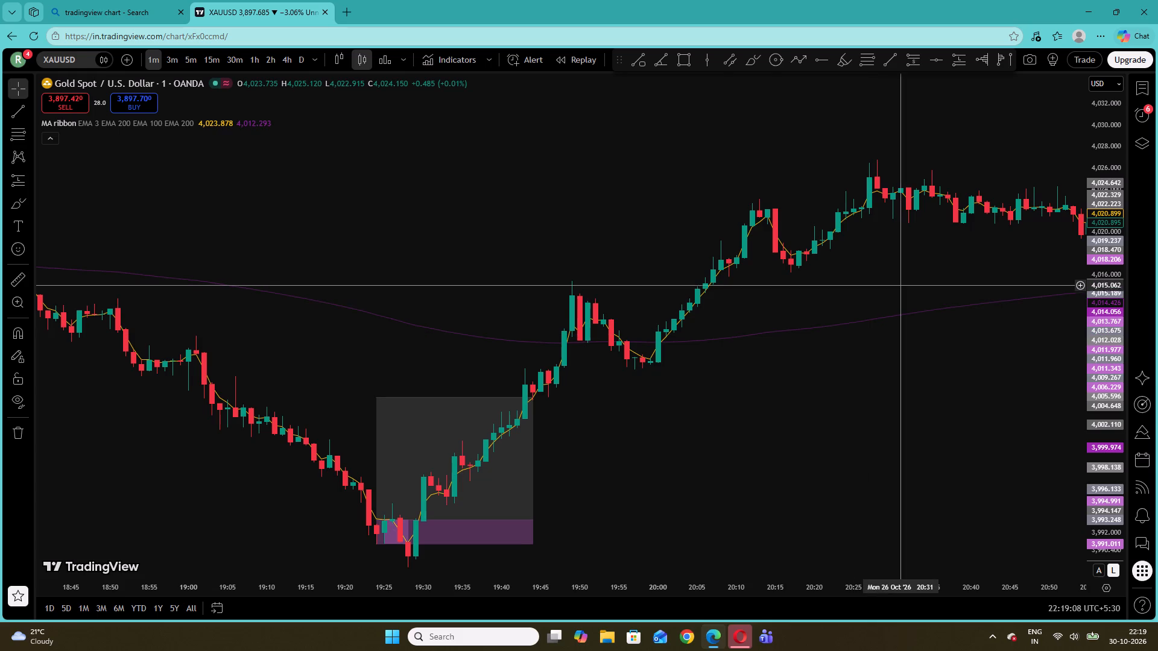
left_click_drag(899, 284, 809, 388)
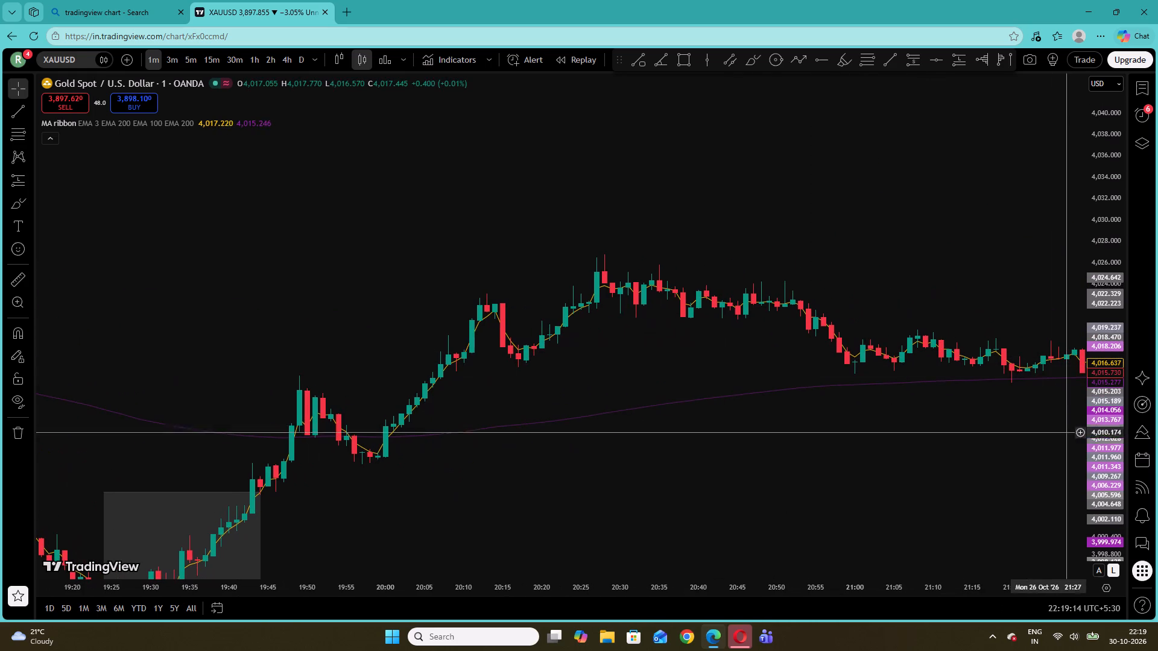
left_click_drag(1096, 457, 1069, 279)
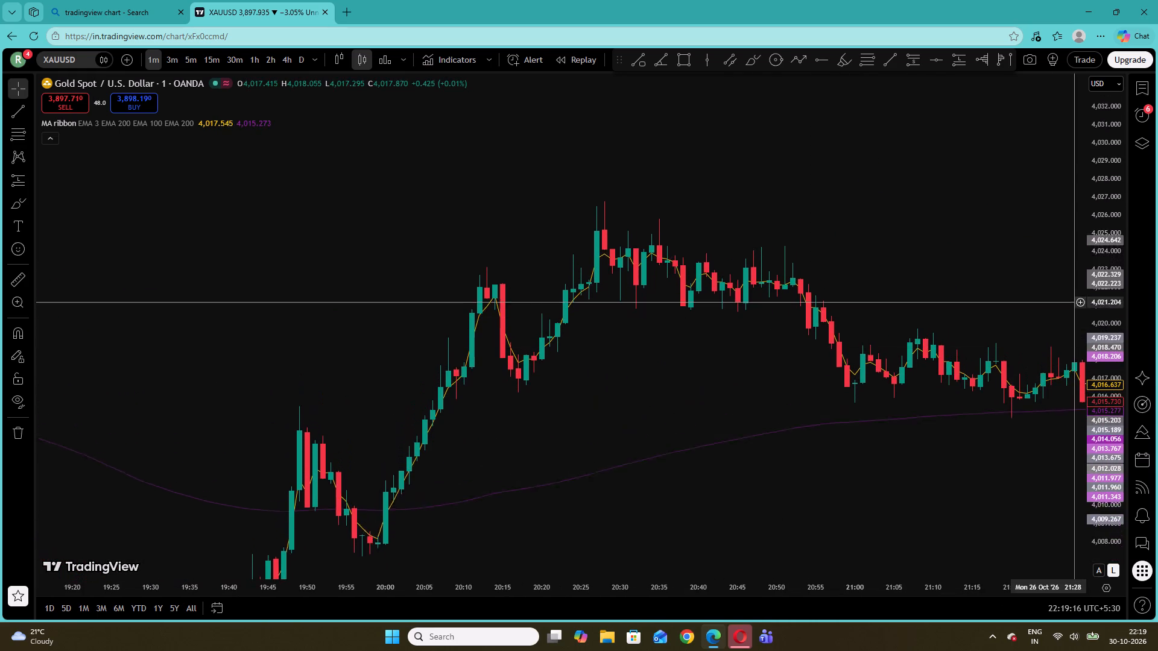
left_click_drag(1069, 279, 1068, 209)
left_click_drag(1013, 281, 562, 279)
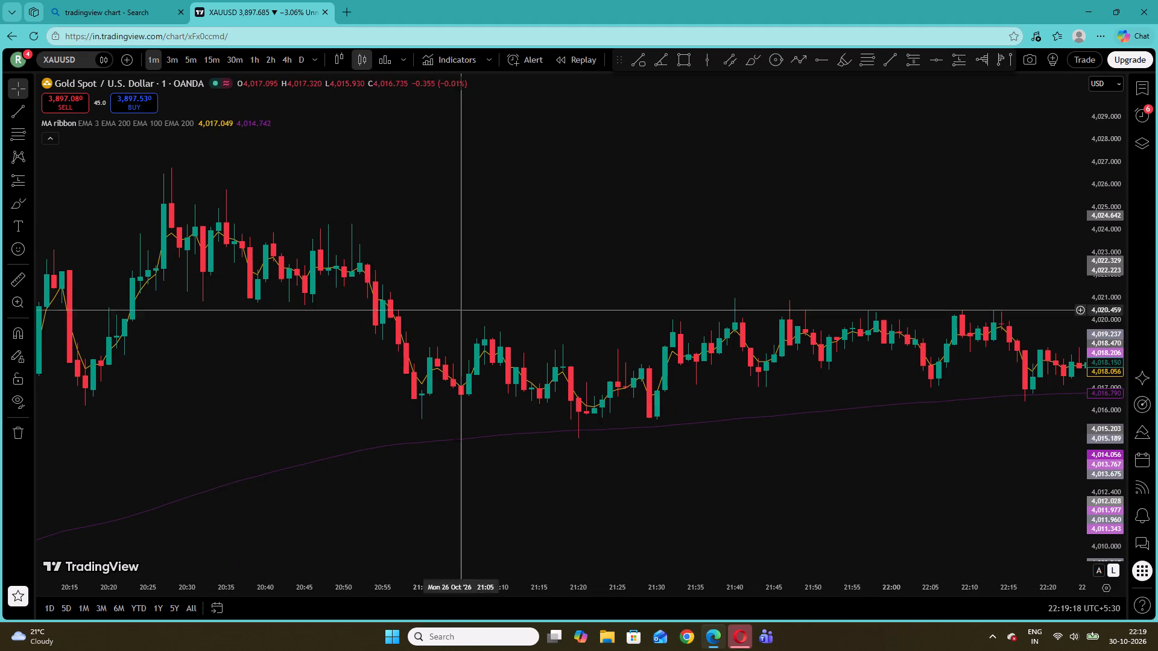
left_click(27, 184)
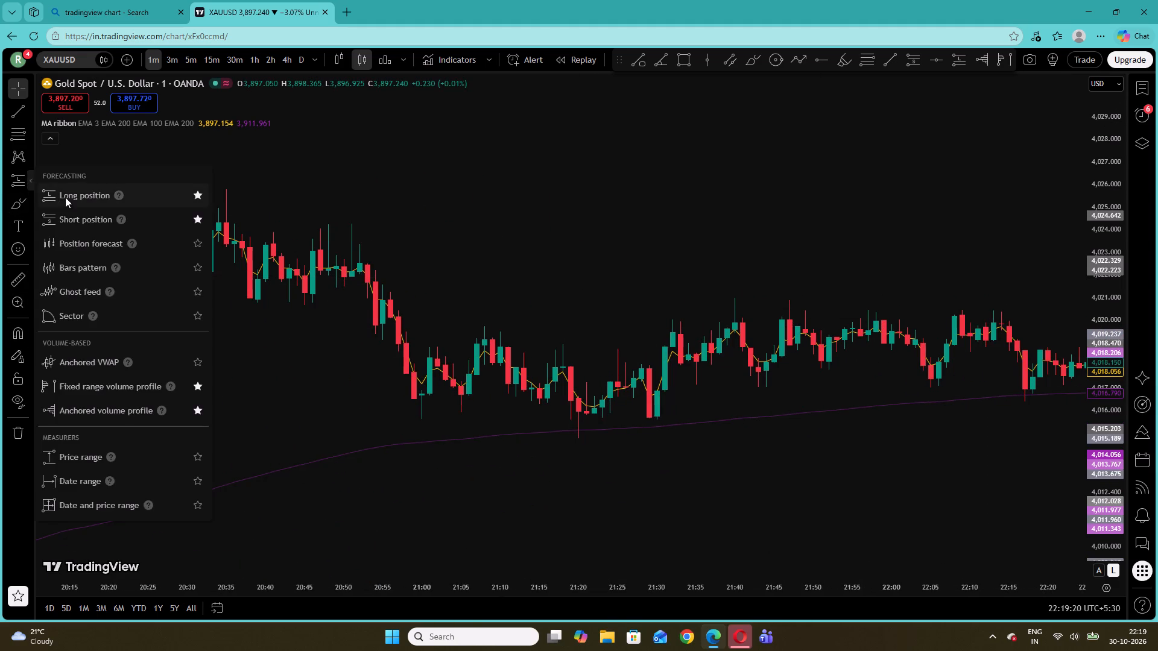
left_click(65, 198)
left_click(422, 354)
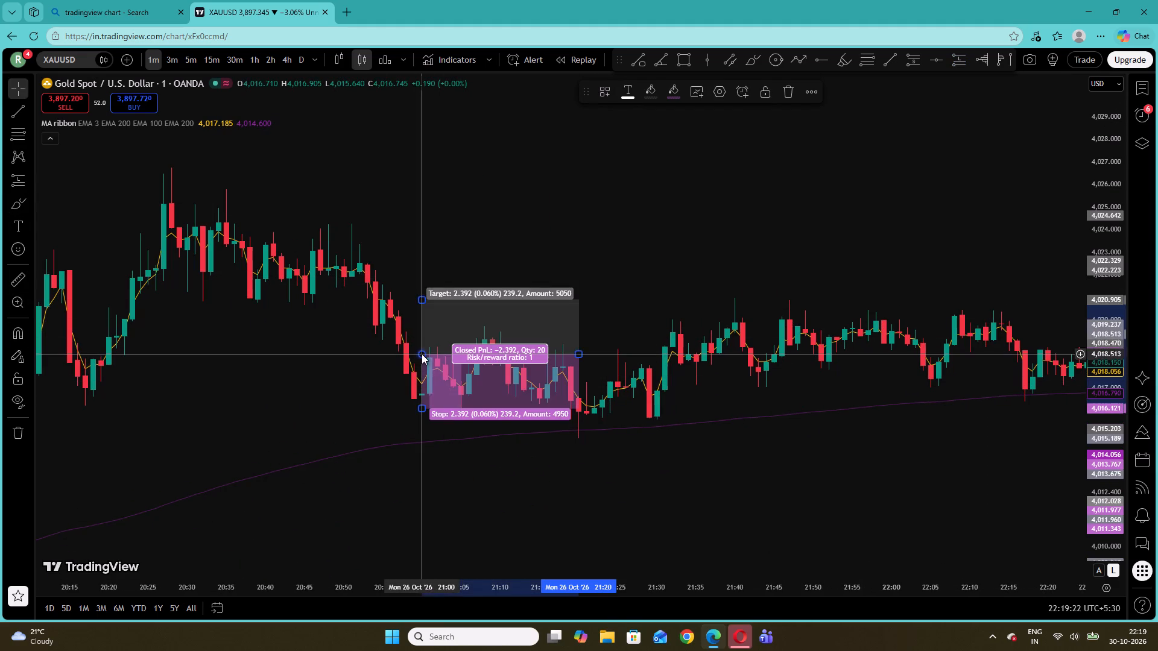
left_click_drag(425, 409, 440, 395)
Raise the 21:00 long position's target to about 4,024.86.
left_click_drag(423, 300, 450, 213)
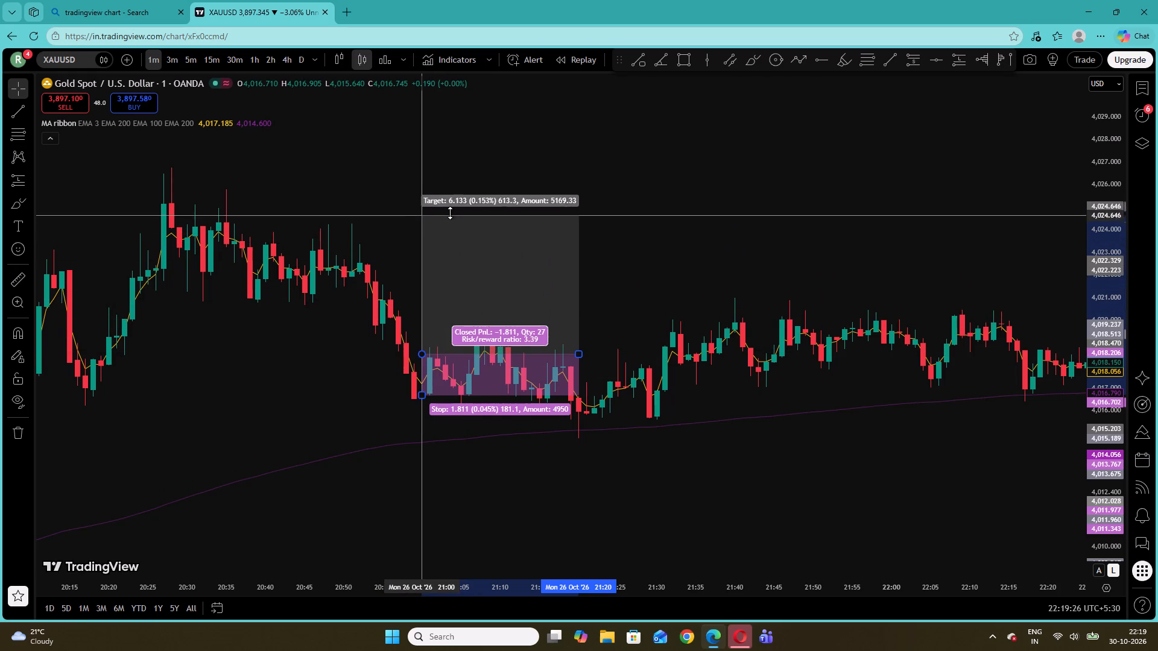
left_click_drag(450, 213, 451, 210)
left_click(308, 266)
Place a short position at the 22:43 candle on 26 October with entry about 4,026.27 and stop about 4,029.58.
left_click_drag(272, 347, 859, 332)
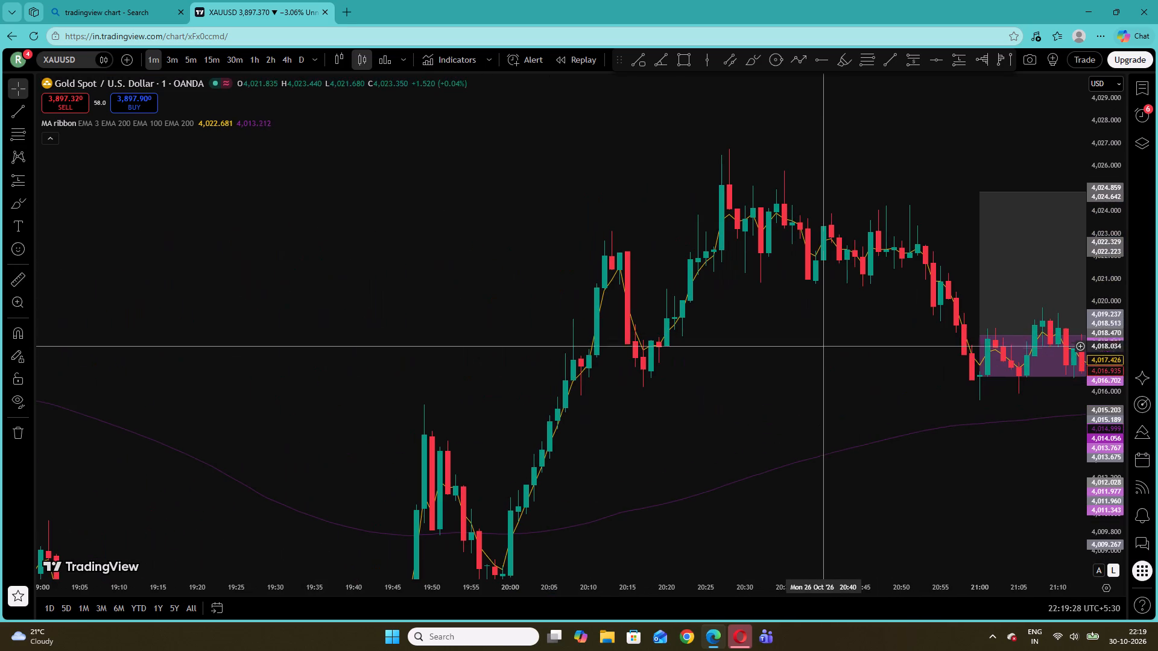
left_click_drag(1109, 407, 1104, 451)
left_click_drag(1022, 453, 446, 366)
left_click_drag(826, 406, 510, 411)
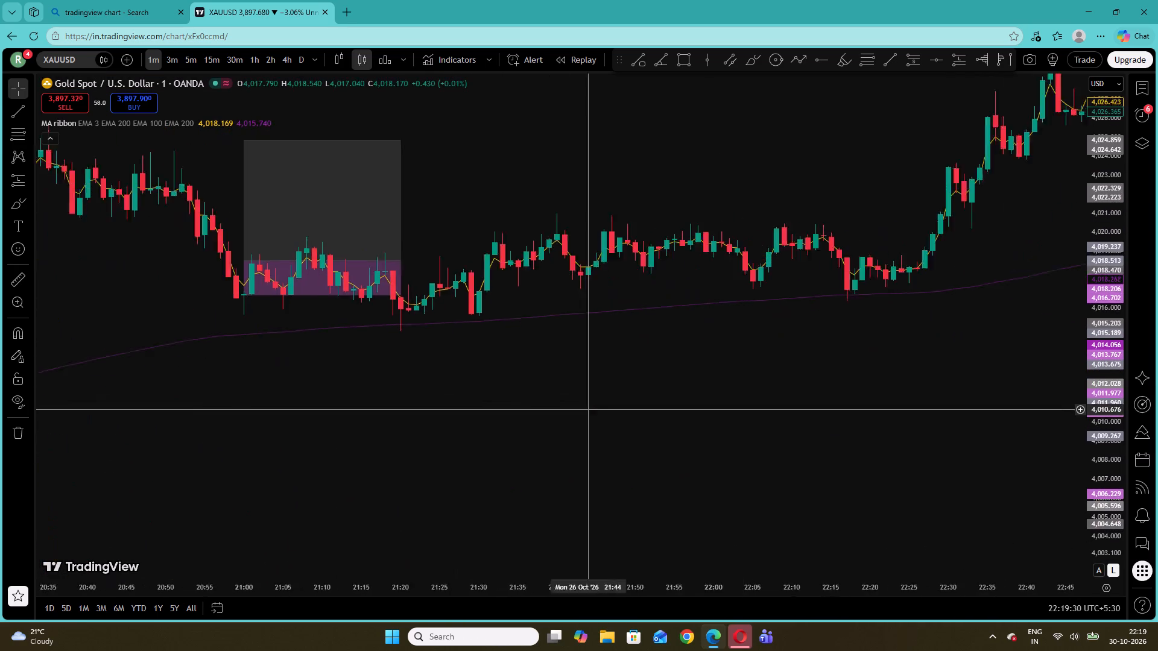
left_click_drag(510, 411, 483, 411)
left_click_drag(922, 395, 569, 468)
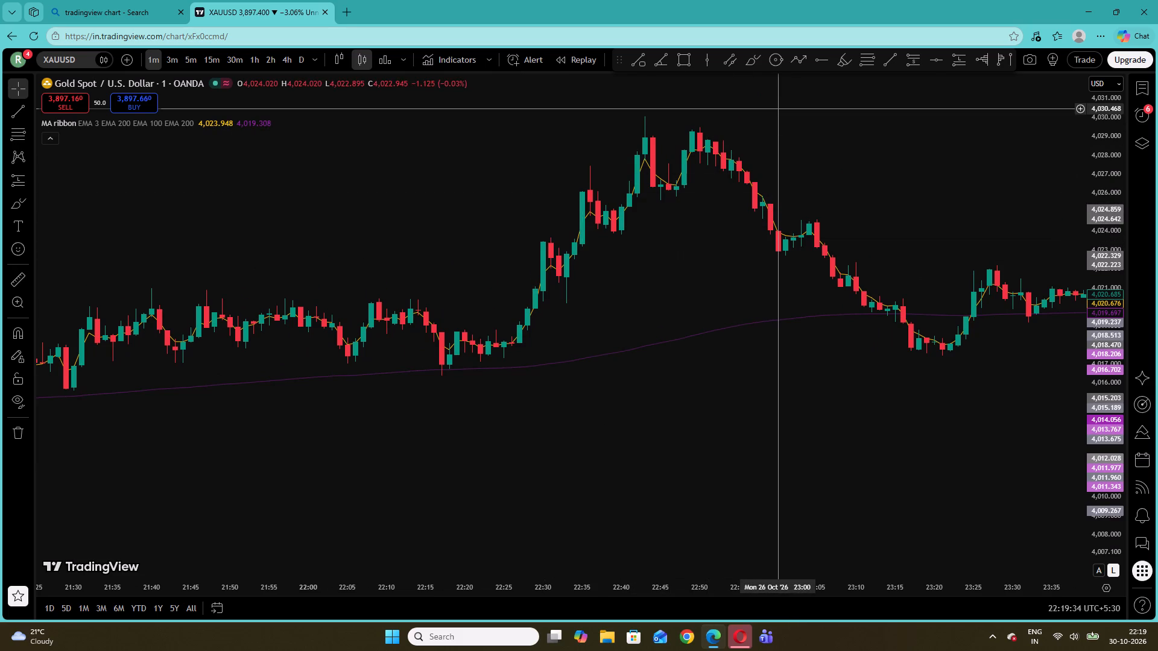
left_click_drag(774, 116, 1010, 256)
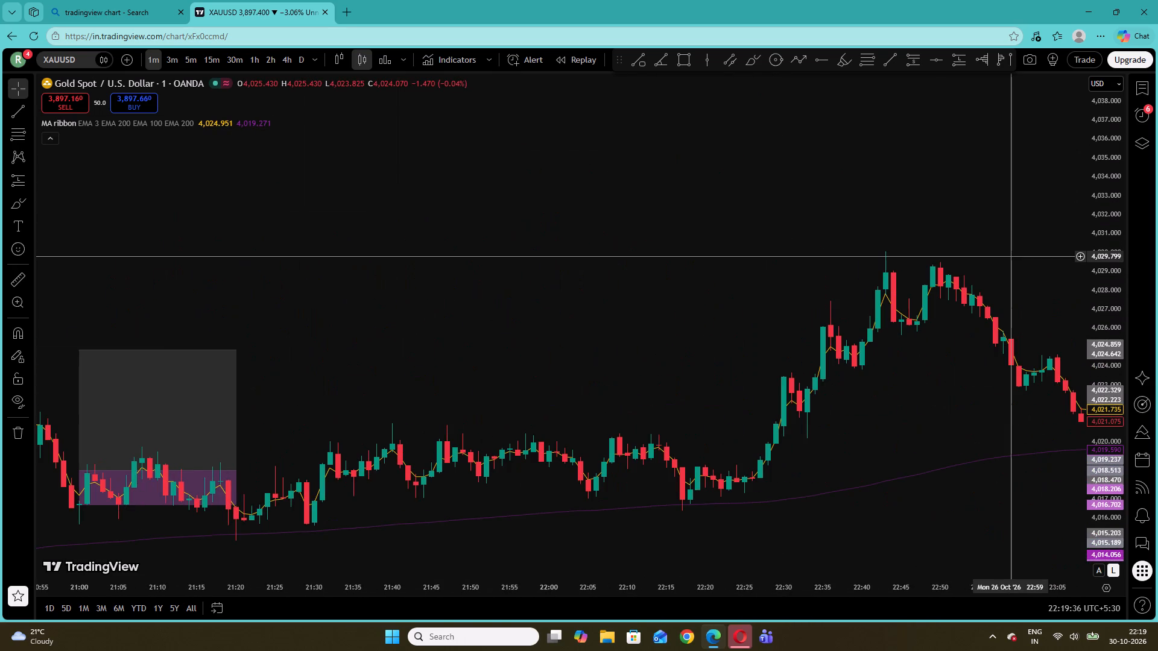
left_click_drag(942, 244, 656, 264)
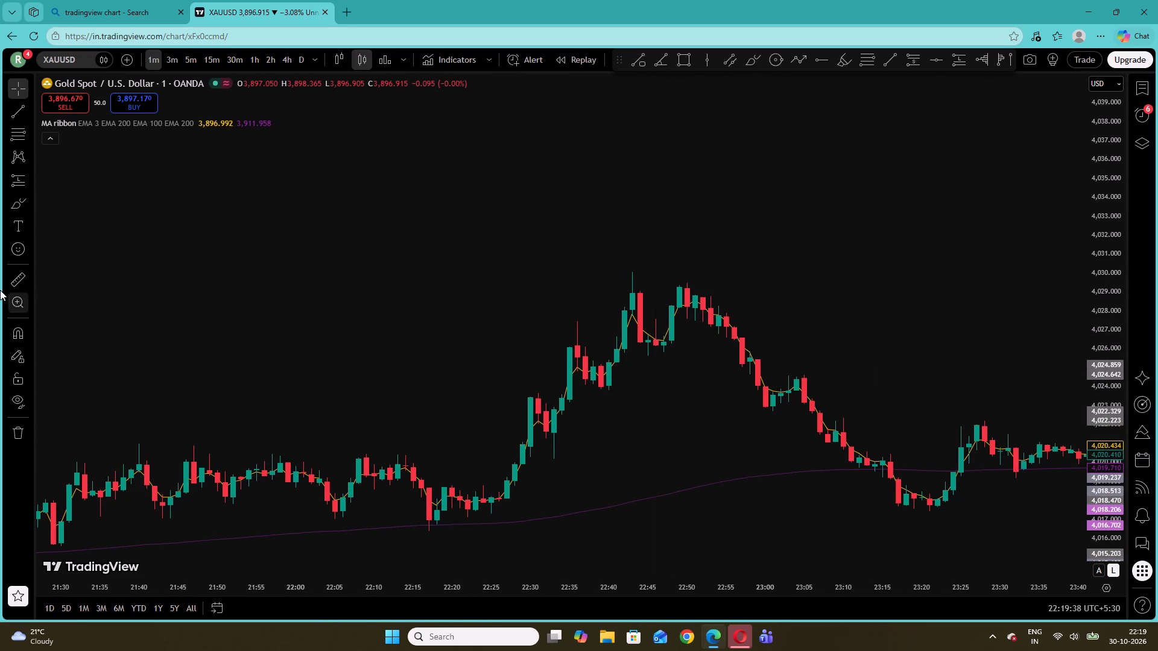
left_click(27, 184)
left_click(73, 216)
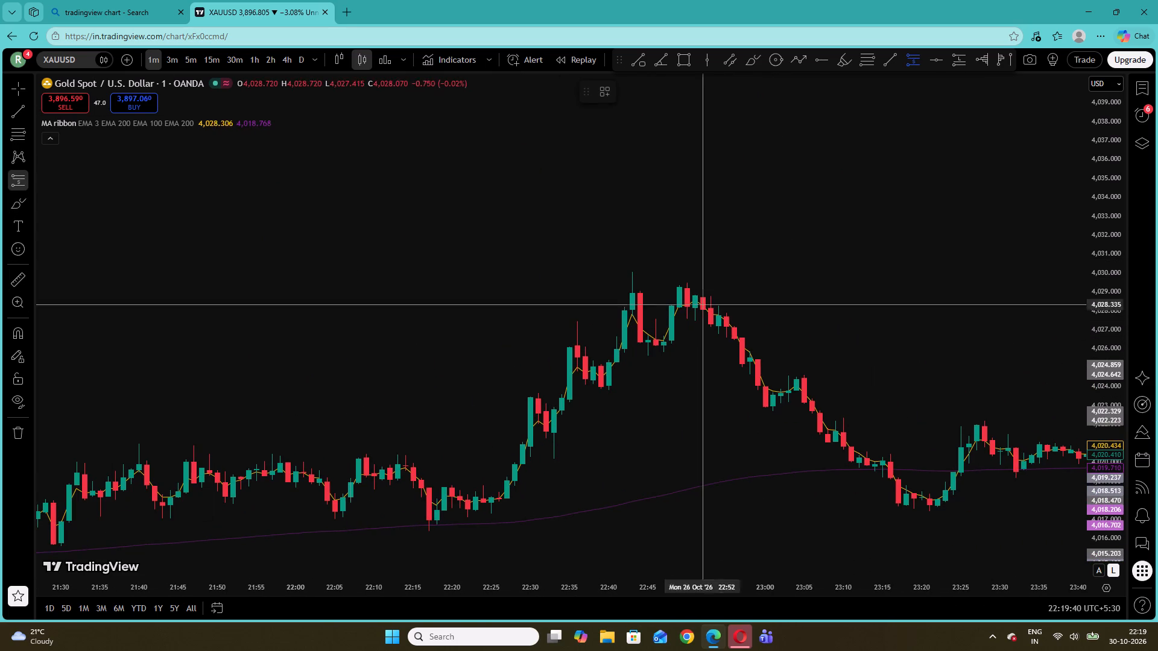
left_click(630, 344)
left_click_drag(634, 292, 634, 285)
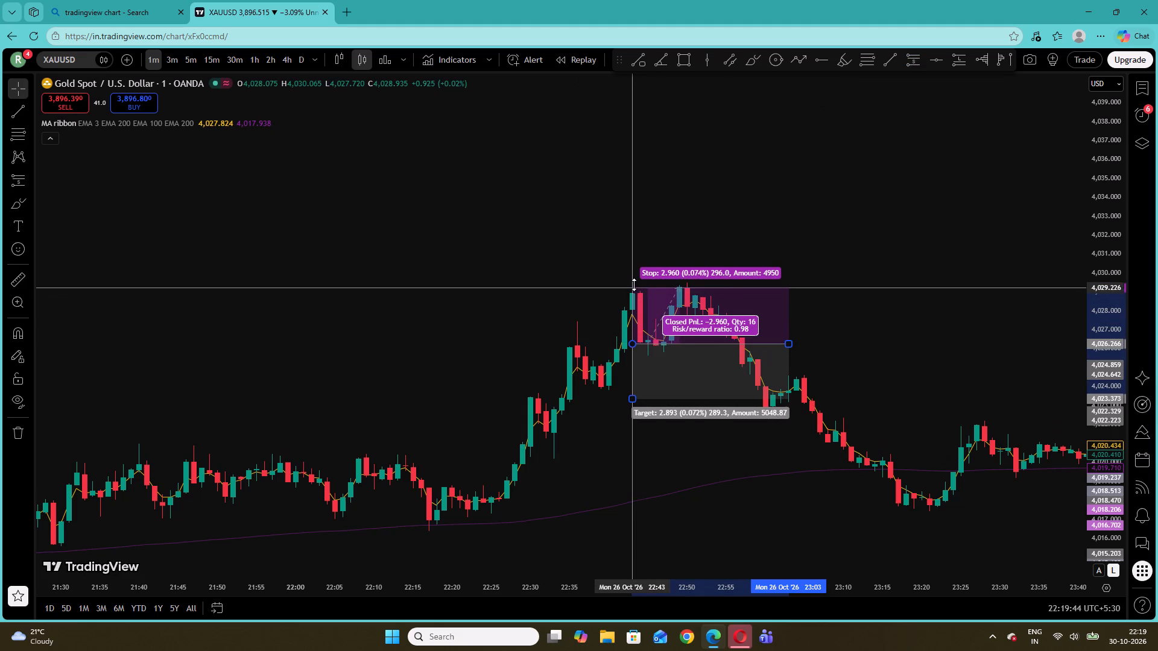
left_click_drag(634, 285, 634, 281)
left_click(530, 269)
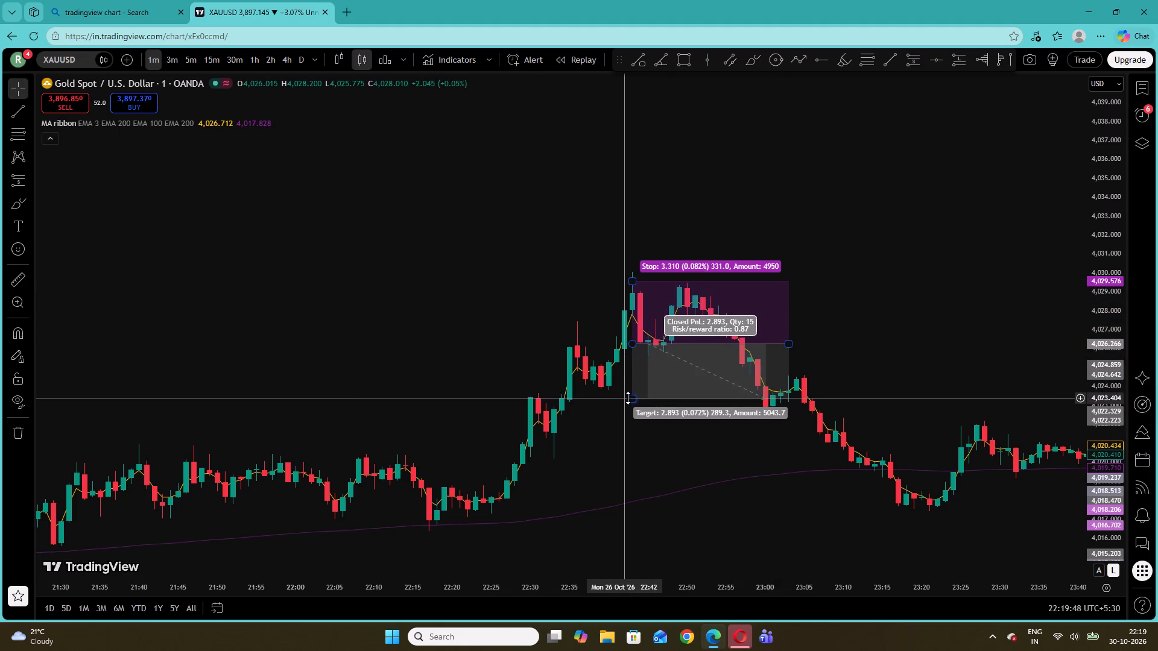
left_click(843, 333)
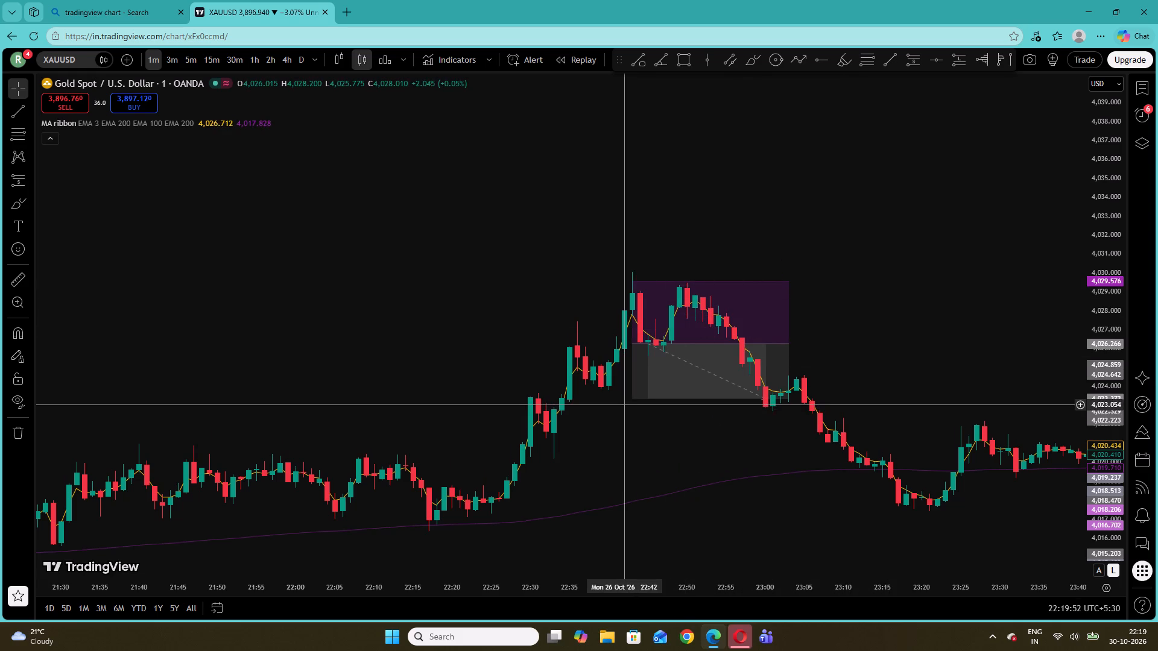
Lower the 22:43 short position's target to about 4,016.04.
left_click_drag(630, 400, 636, 520)
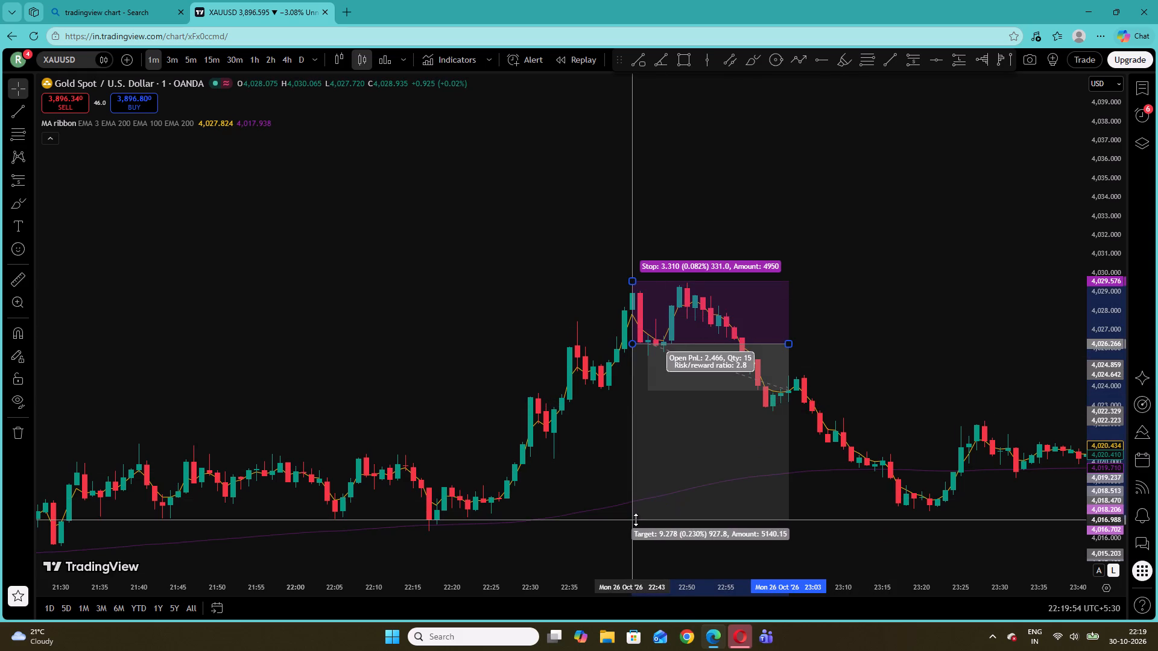
left_click_drag(636, 520, 634, 538)
left_click(992, 500)
Review the marked trade setups on 26 October from the 22:43 short position back to the earliest available candles.
left_click_drag(993, 498, 559, 330)
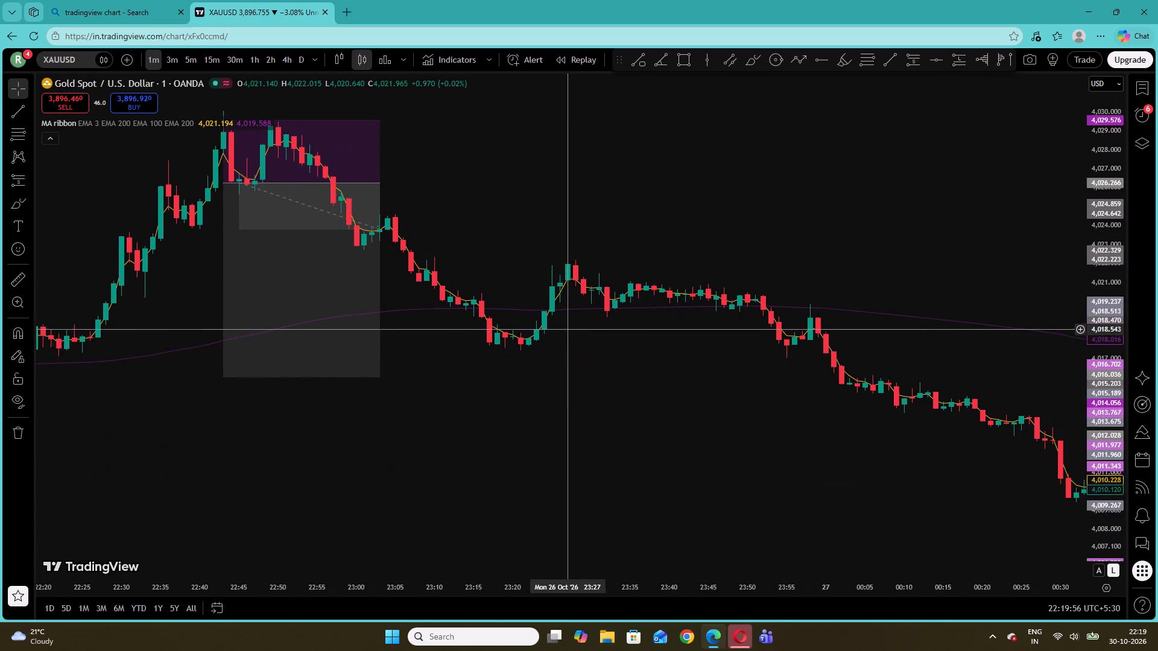
left_click_drag(559, 330, 556, 330)
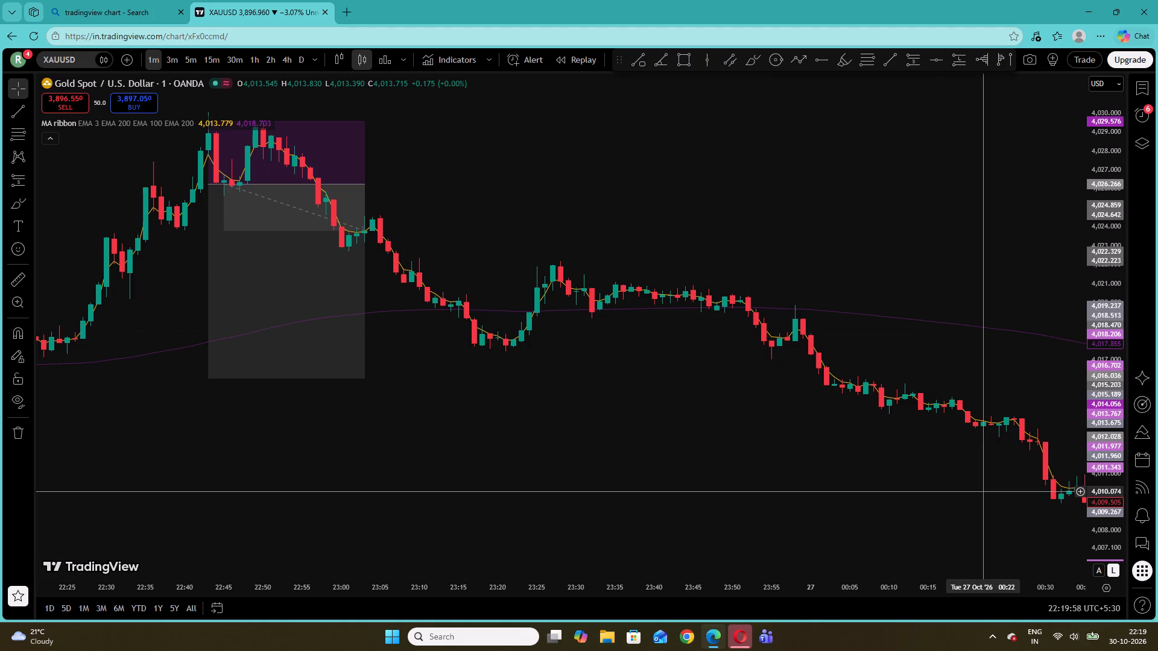
left_click_drag(555, 377, 1025, 409)
left_click_drag(422, 458, 1028, 414)
left_click_drag(558, 416, 1107, 439)
left_click_drag(478, 461, 1005, 436)
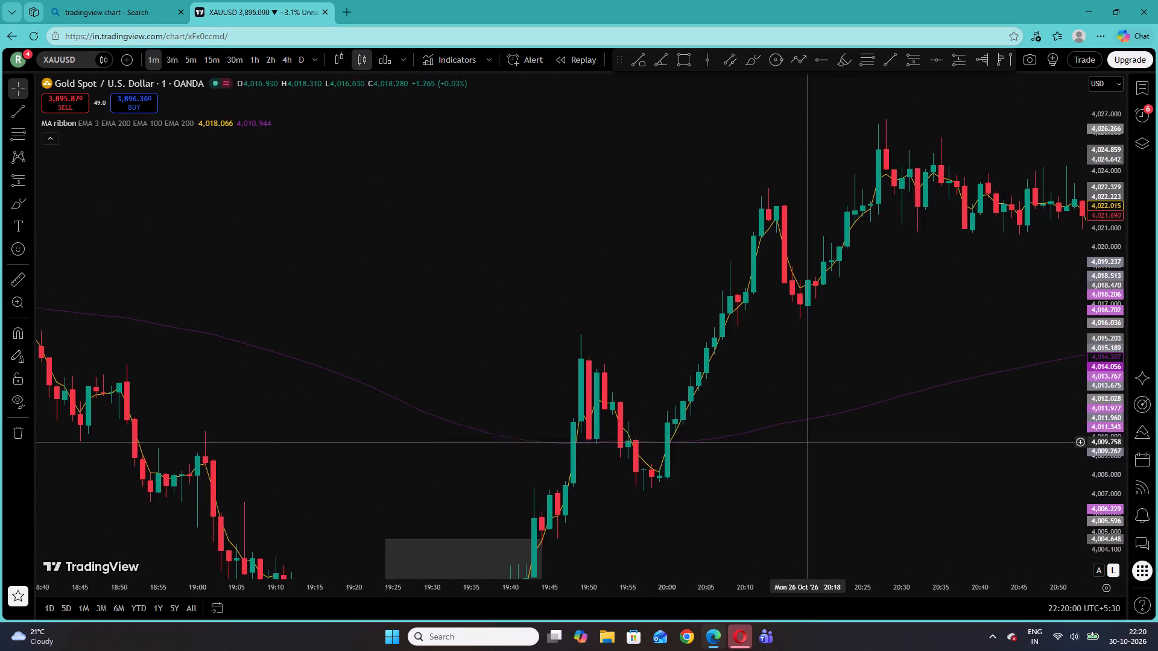
left_click_drag(361, 472, 1040, 393)
left_click_drag(381, 284, 1068, 379)
left_click_drag(185, 421, 786, 424)
left_click_drag(1110, 463, 1089, 153)
left_click_drag(186, 285, 341, 307)
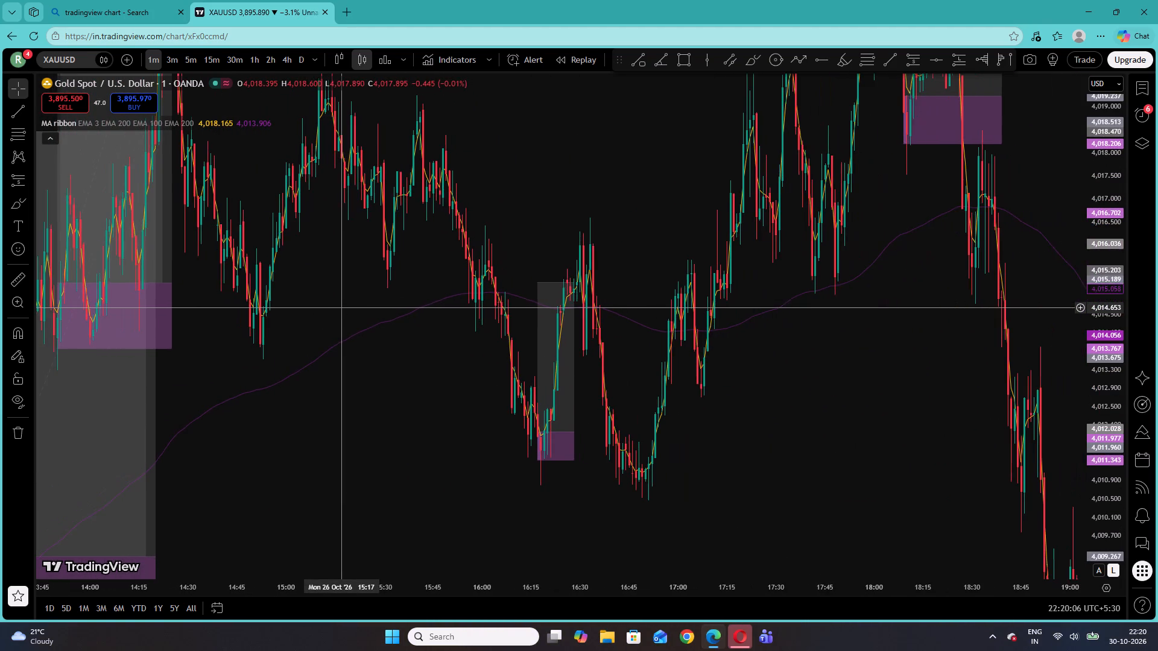
left_click_drag(1108, 234, 1098, 496)
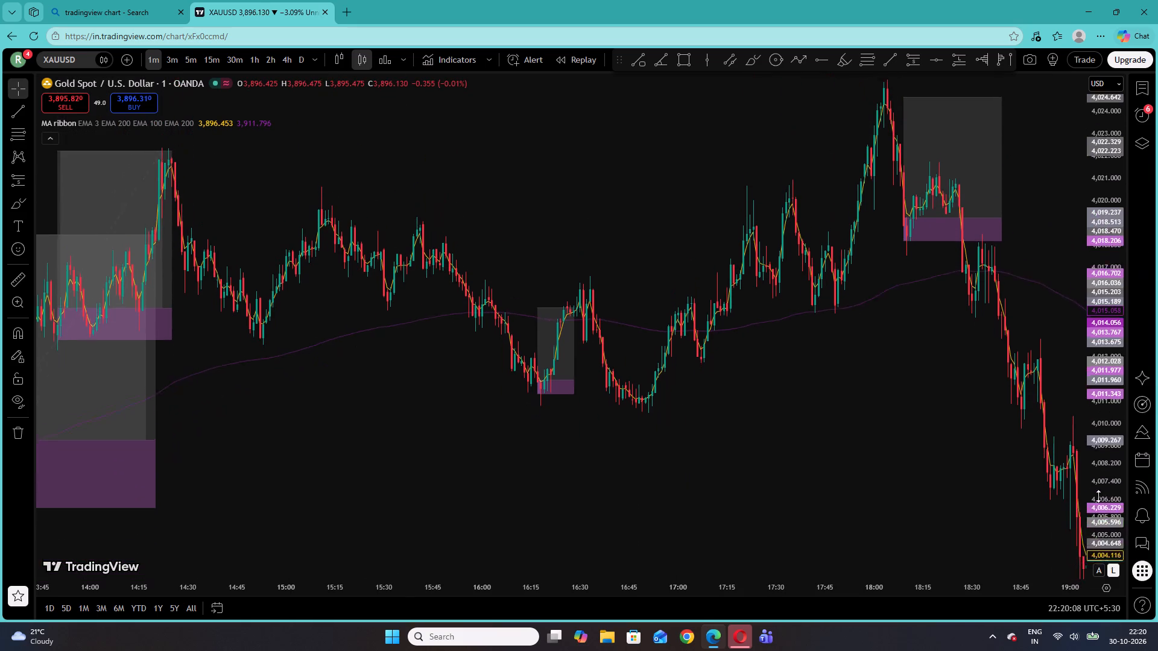
left_click_drag(1098, 496, 1106, 533)
left_click_drag(372, 491, 975, 403)
left_click_drag(517, 446, 1040, 468)
left_click_drag(458, 414, 674, 443)
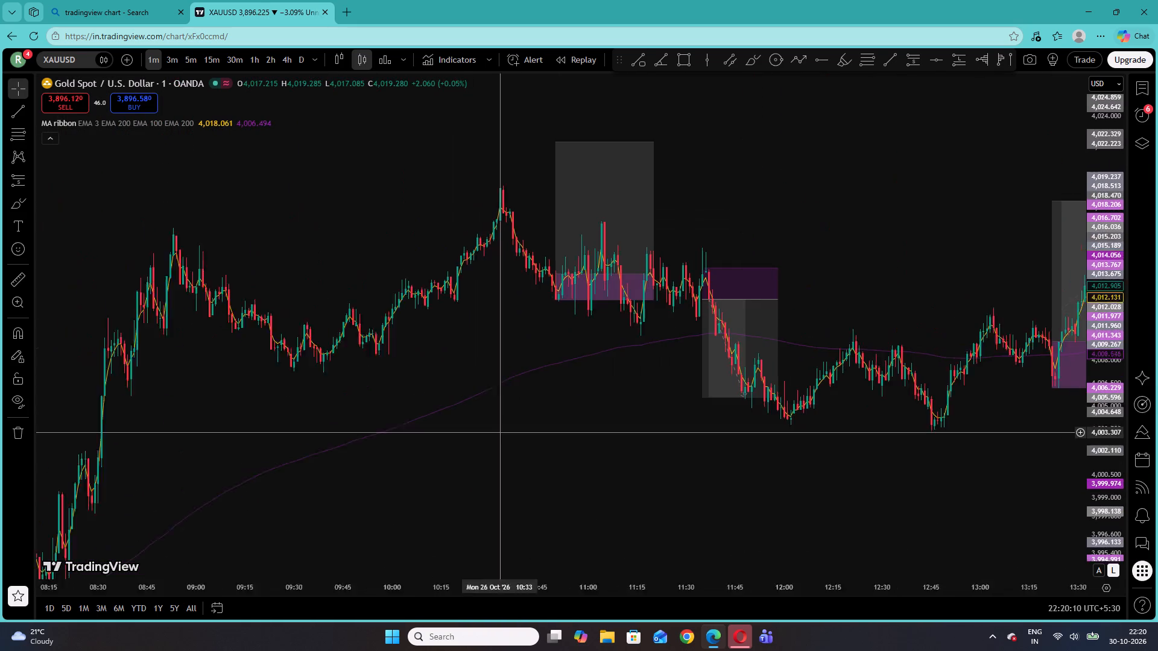
left_click_drag(674, 443, 965, 427)
left_click_drag(513, 493, 999, 116)
left_click_drag(458, 374, 663, 534)
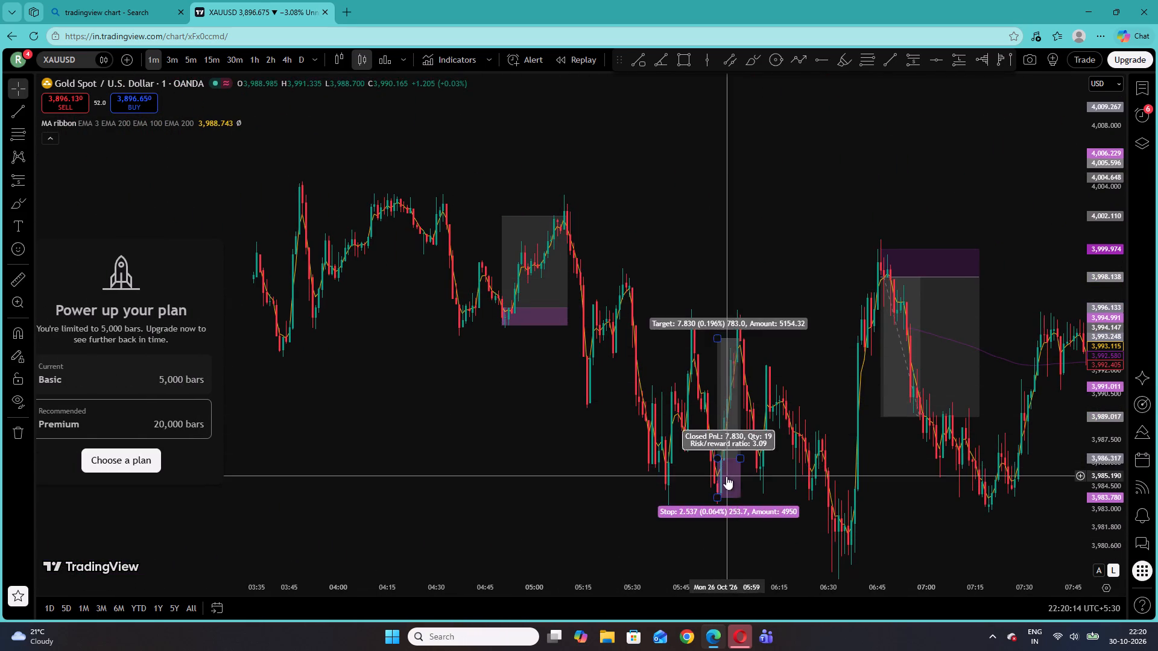
Review the marked setups forward through 26 October, from the early-morning positions up to the 21:00 long position.
left_click_drag(832, 410, 643, 414)
left_click_drag(935, 298, 550, 417)
left_click_drag(876, 306, 527, 442)
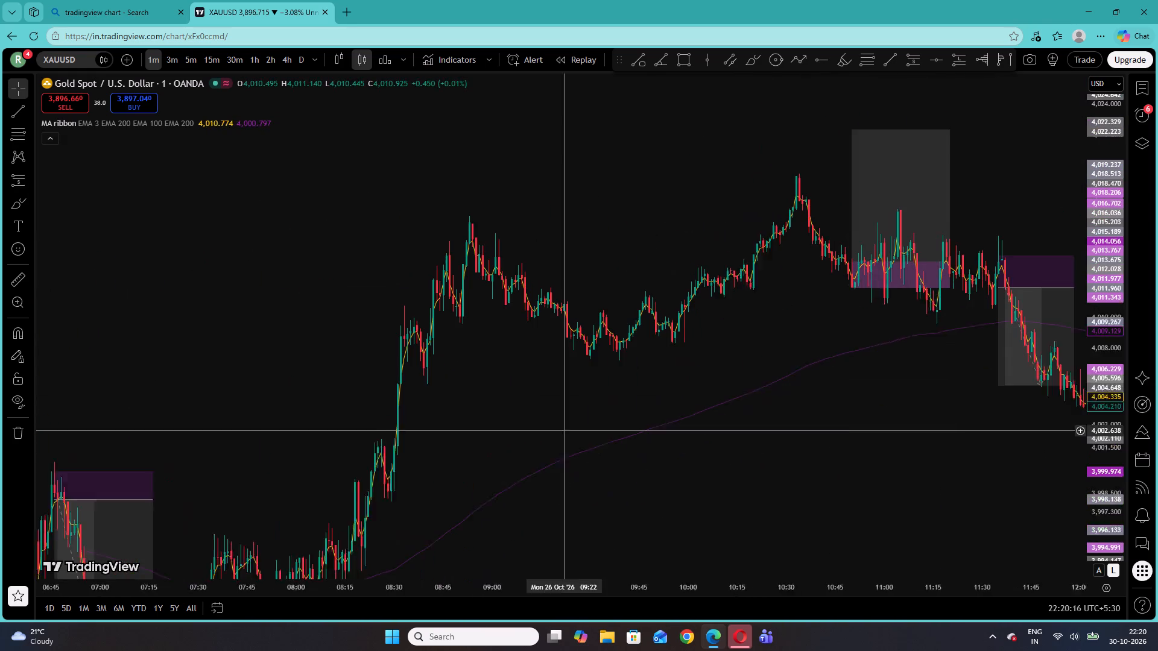
left_click_drag(527, 442, 519, 444)
left_click_drag(1005, 209, 685, 239)
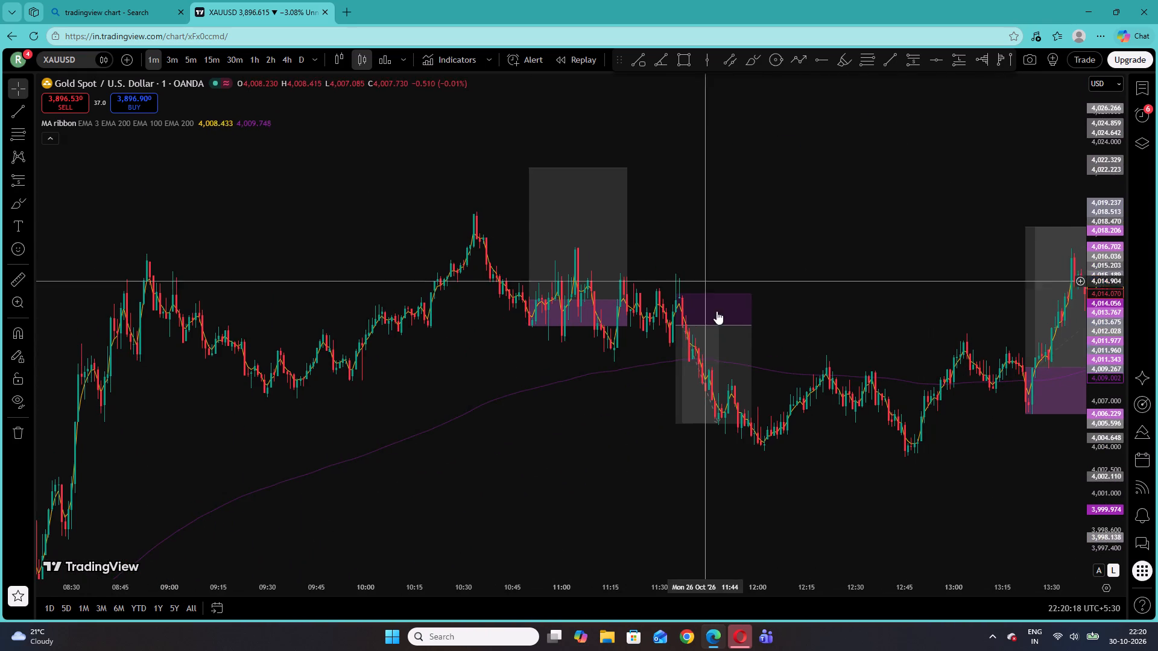
left_click_drag(852, 352, 524, 336)
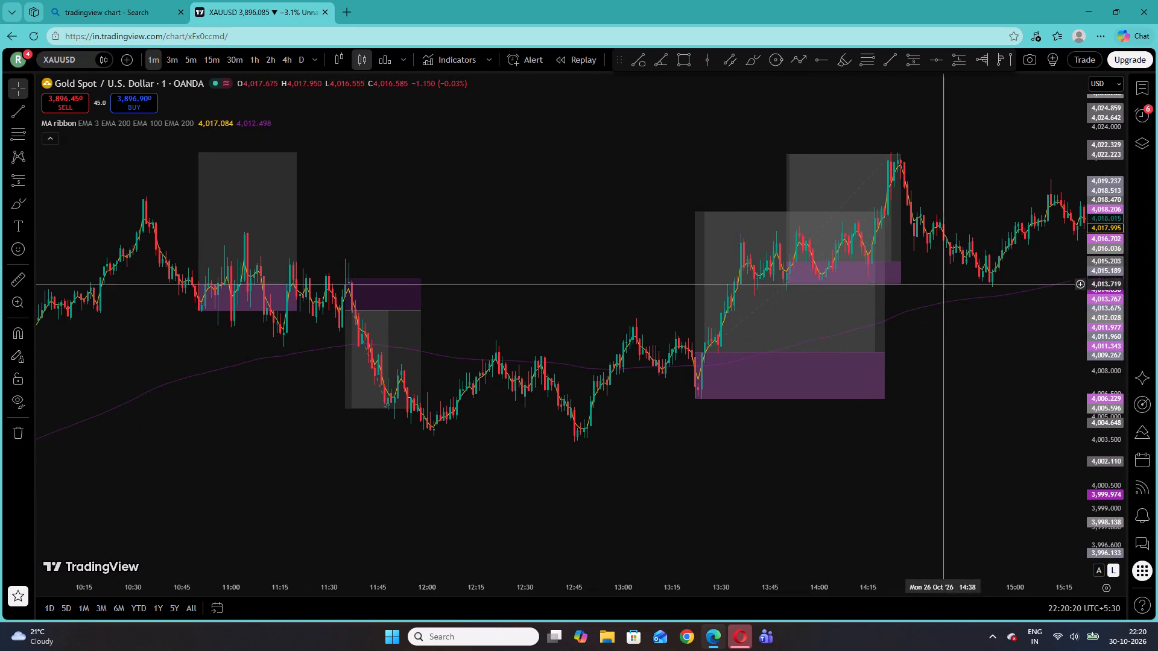
left_click_drag(1055, 298, 578, 382)
left_click_drag(945, 206, 875, 204)
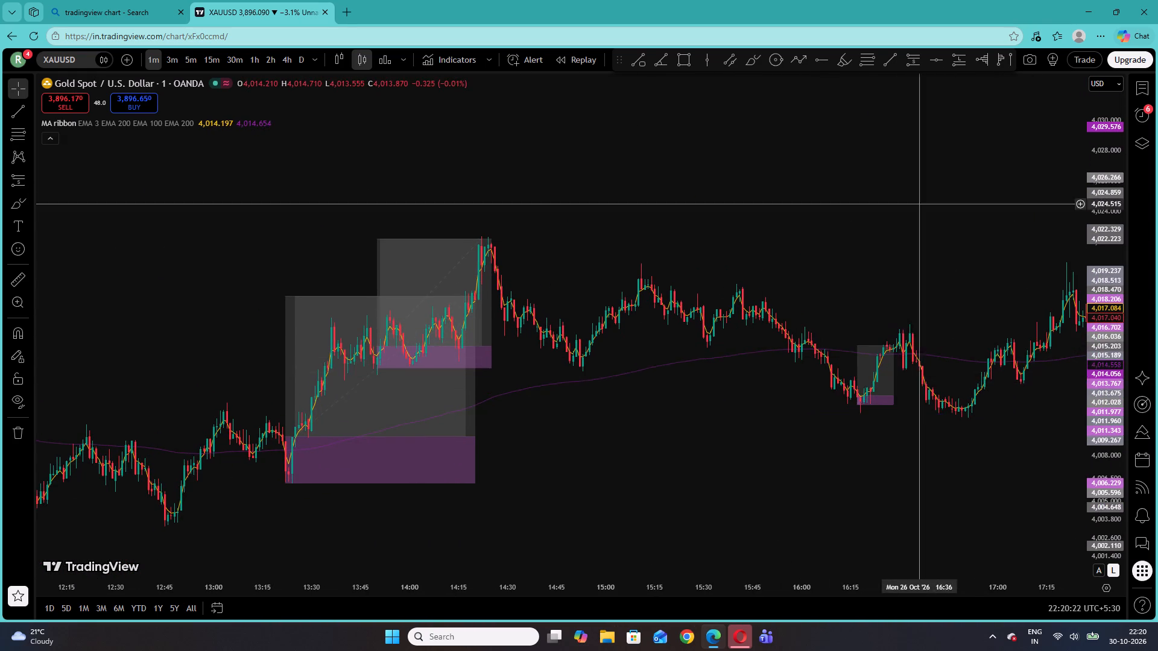
left_click_drag(875, 204, 362, 233)
left_click_drag(879, 318, 596, 218)
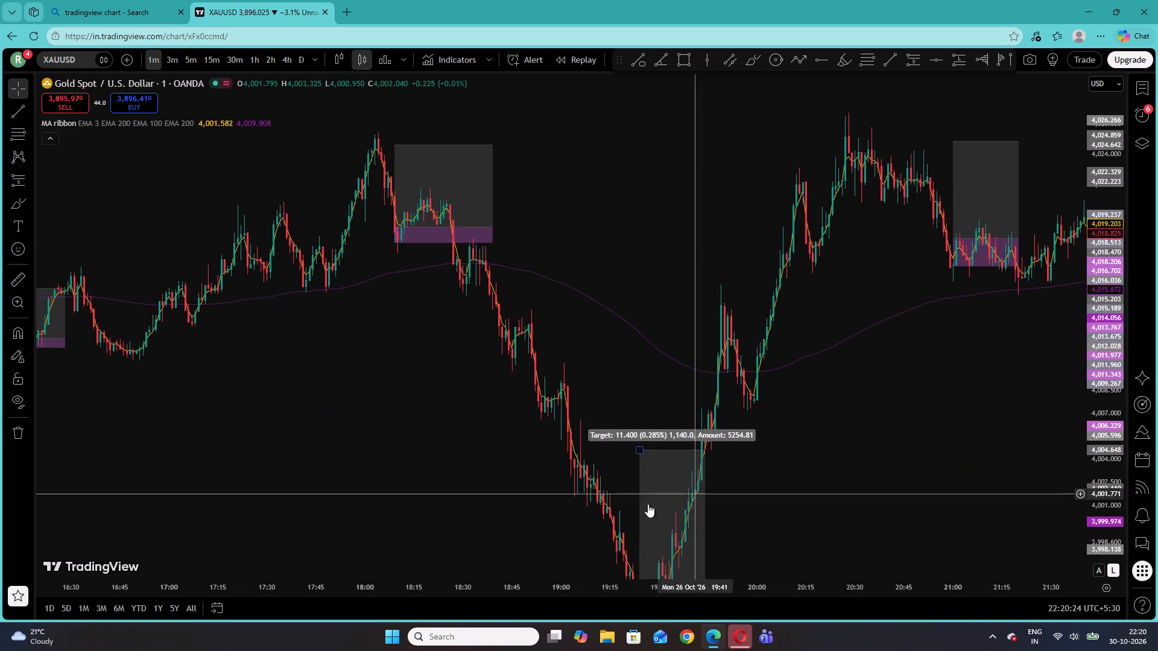
Reset the chart view to the latest candles and compress the price scale.
right_click(644, 171)
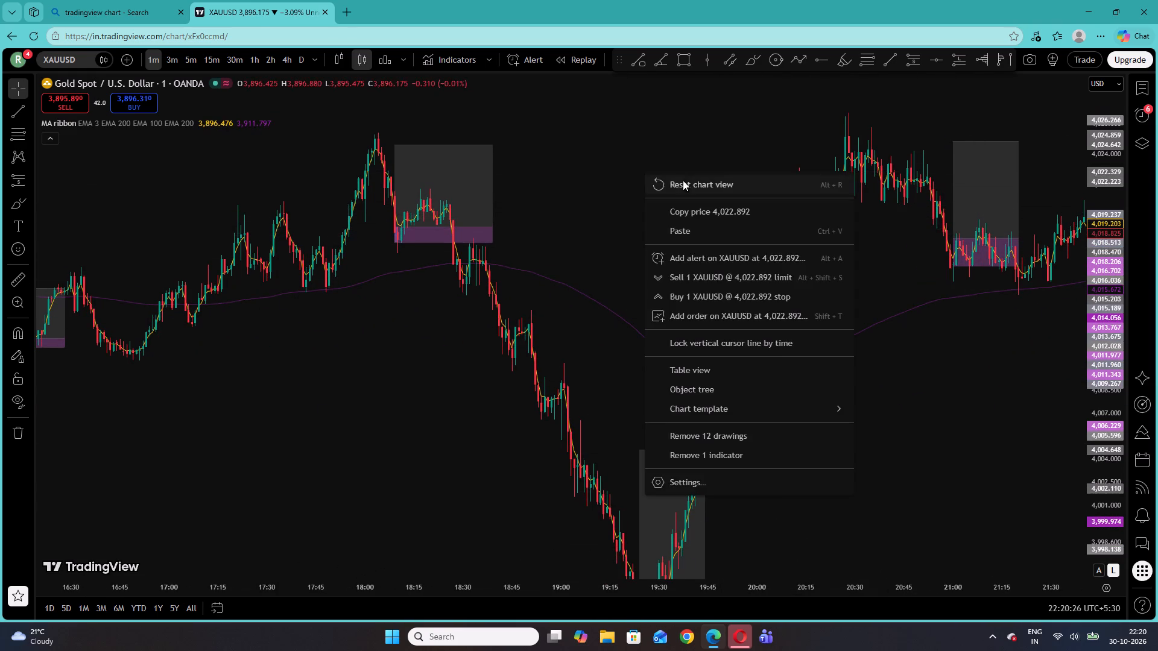
left_click(683, 180)
left_click_drag(1126, 393, 1093, 144)
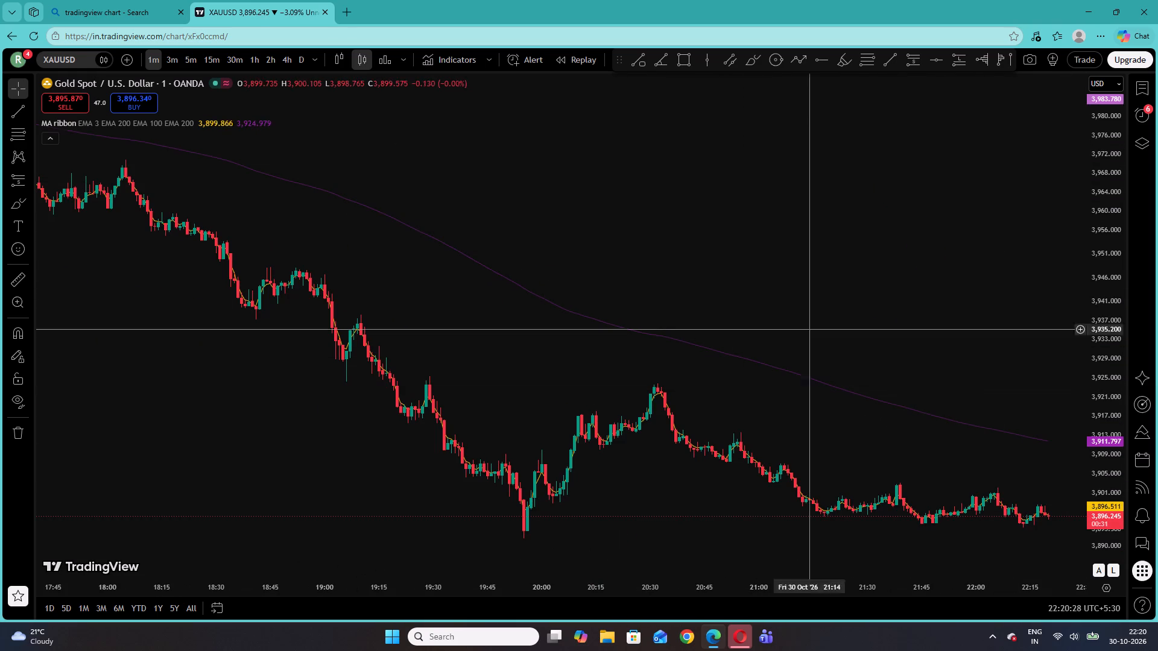
Minimize the browser window to show the desktop.
left_click(1090, 0)
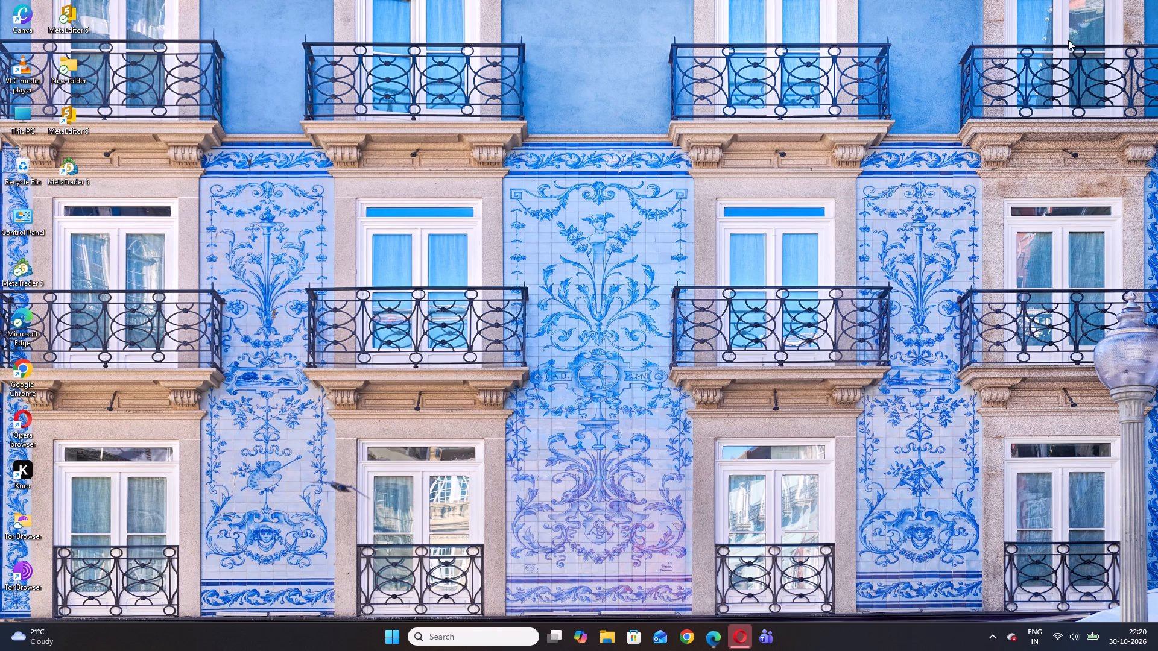
Refresh the desktop twice.
right_click(398, 224)
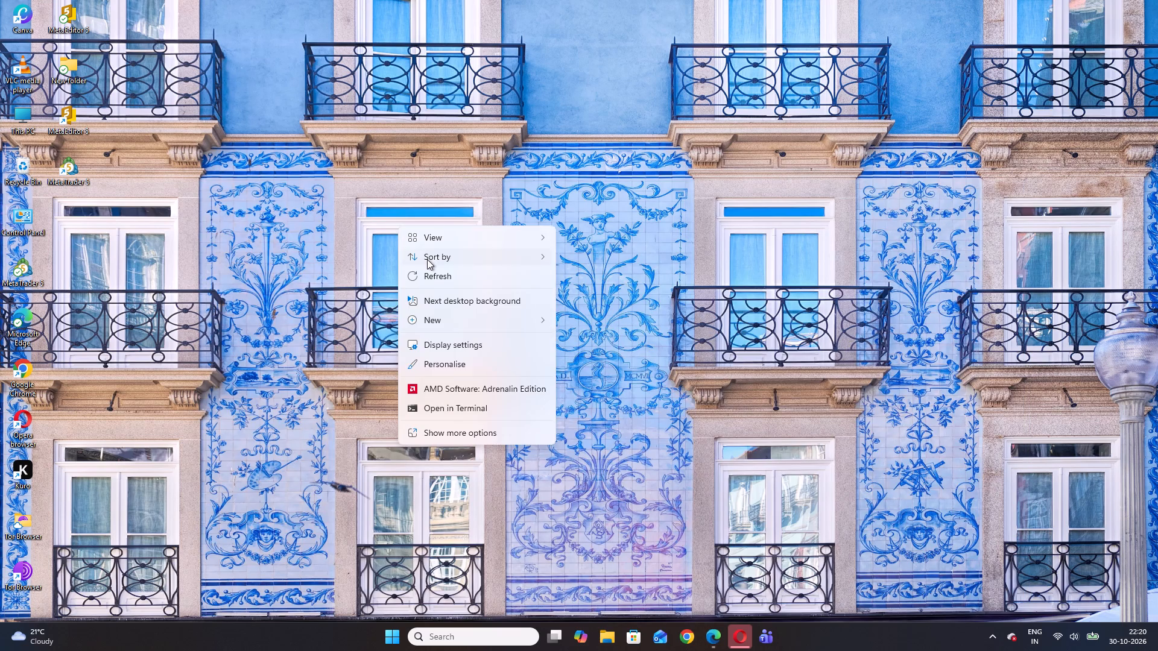
left_click(425, 277)
right_click(425, 277)
left_click(465, 327)
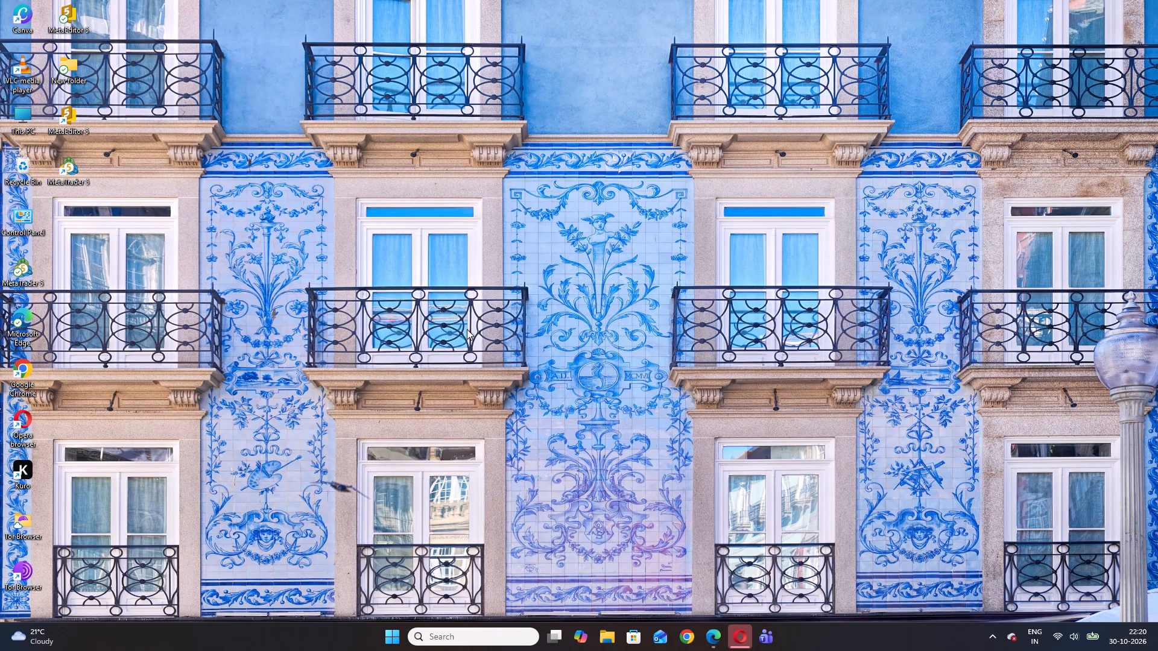
Open the computer's power options for shutting it down.
left_click(387, 637)
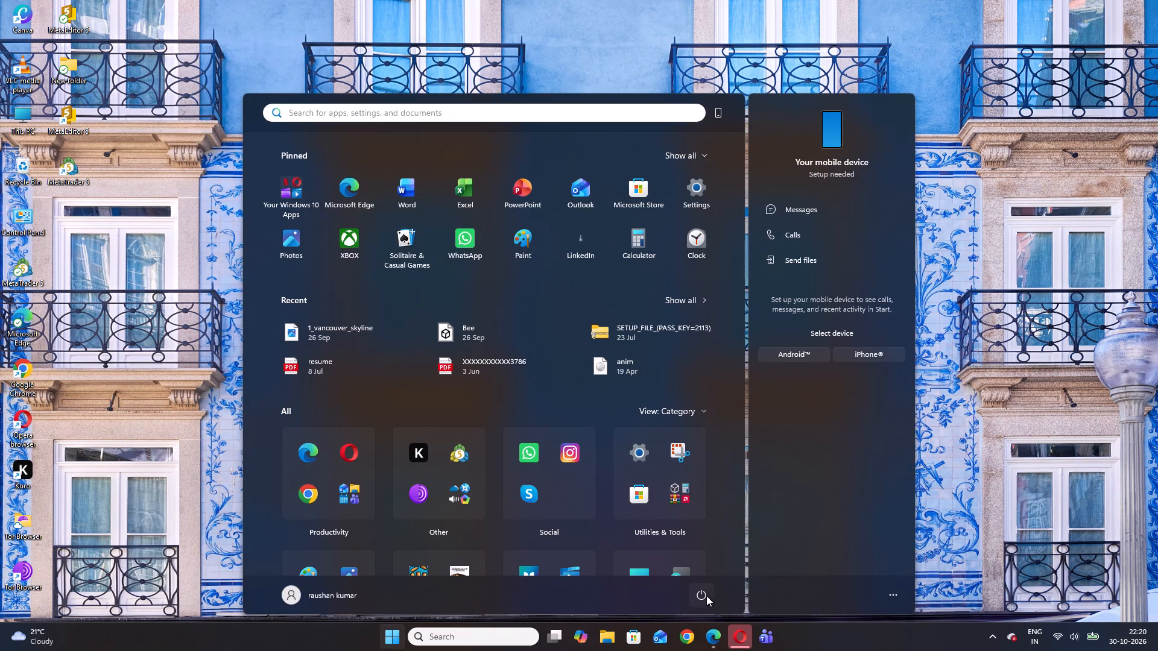
left_click(700, 598)
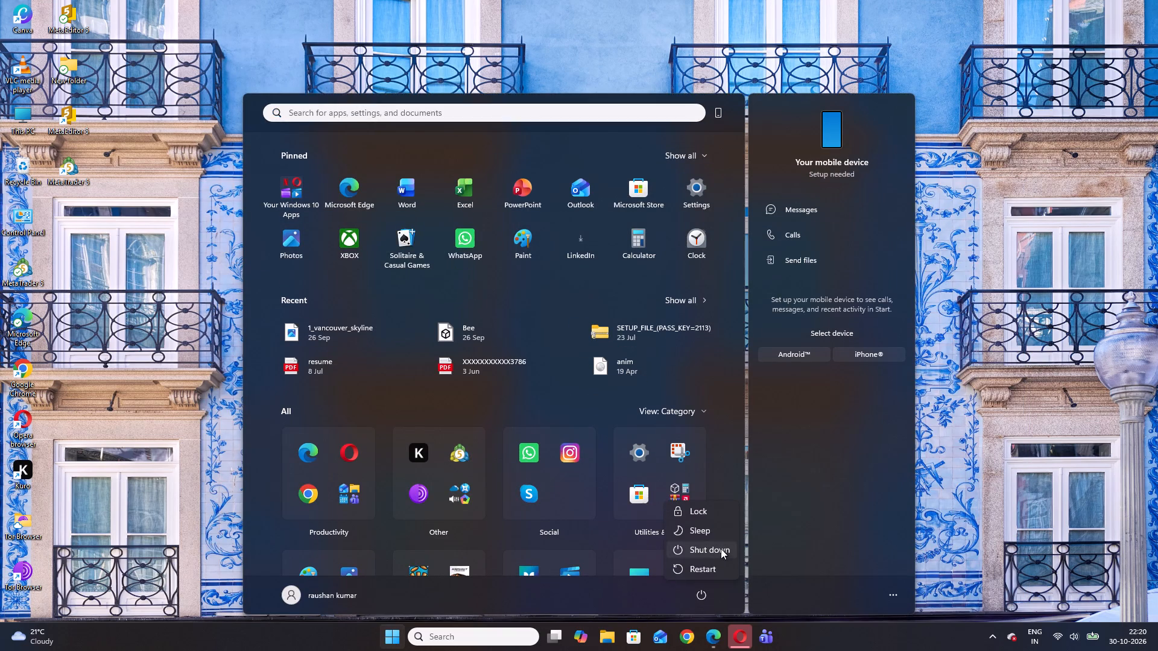